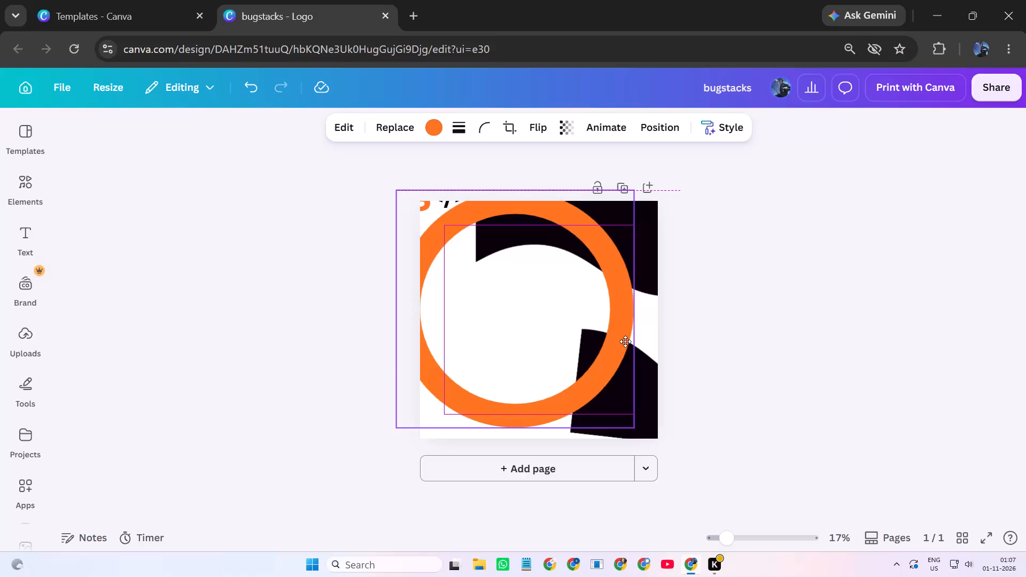
# Nudge the large orange ring slightly to the right on the logo canvas.
pyautogui.moveTo(601, 274); pyautogui.dragTo(588, 276)
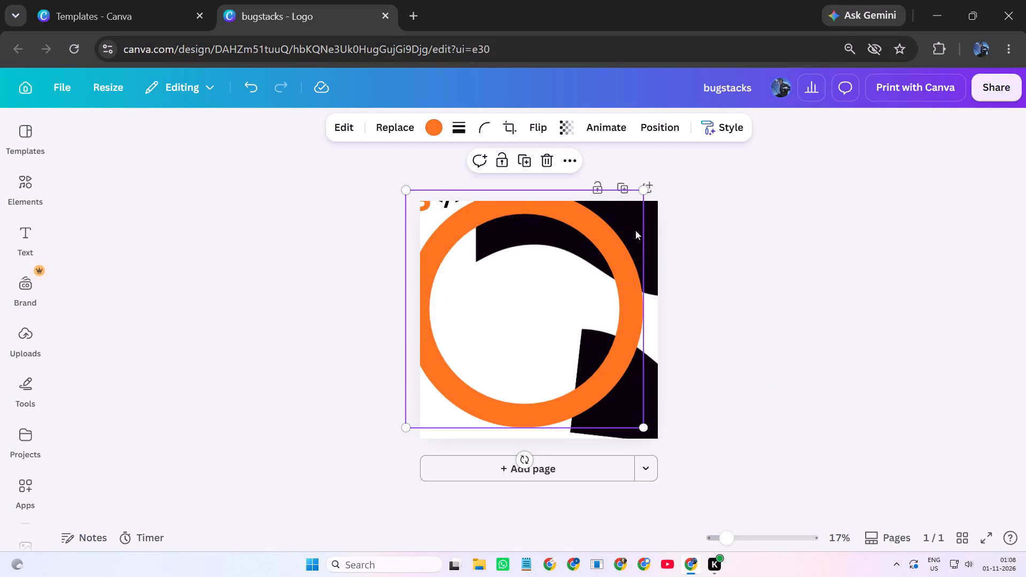
# Move the upper black wave shape left so its curve spans the inside top of the orange ring.
pyautogui.click(666, 234)
pyautogui.click(657, 235)
pyautogui.moveTo(657, 235); pyautogui.dragTo(622, 229)
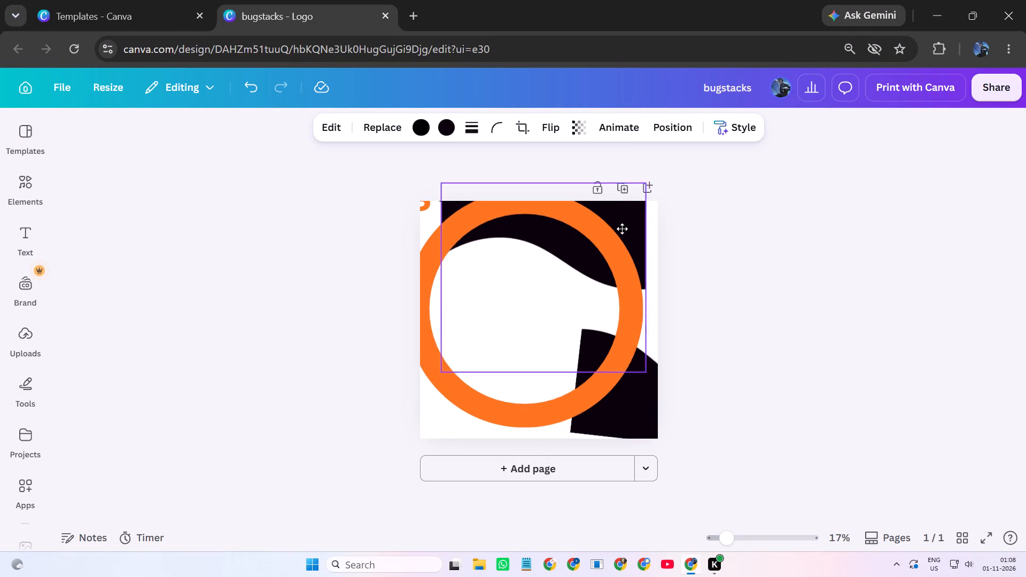
pyautogui.moveTo(622, 229); pyautogui.dragTo(632, 235)
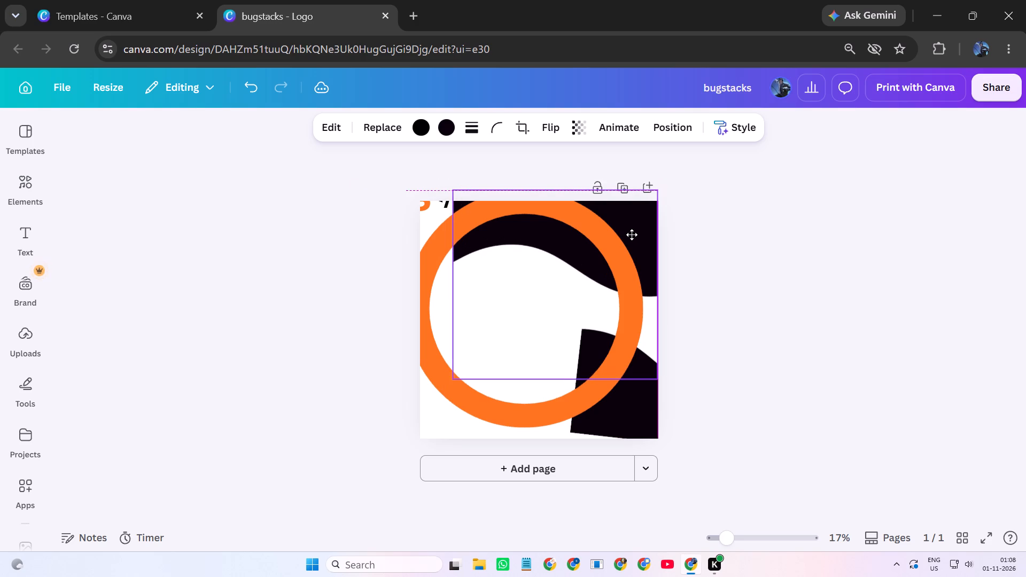
pyautogui.moveTo(632, 235); pyautogui.dragTo(626, 228)
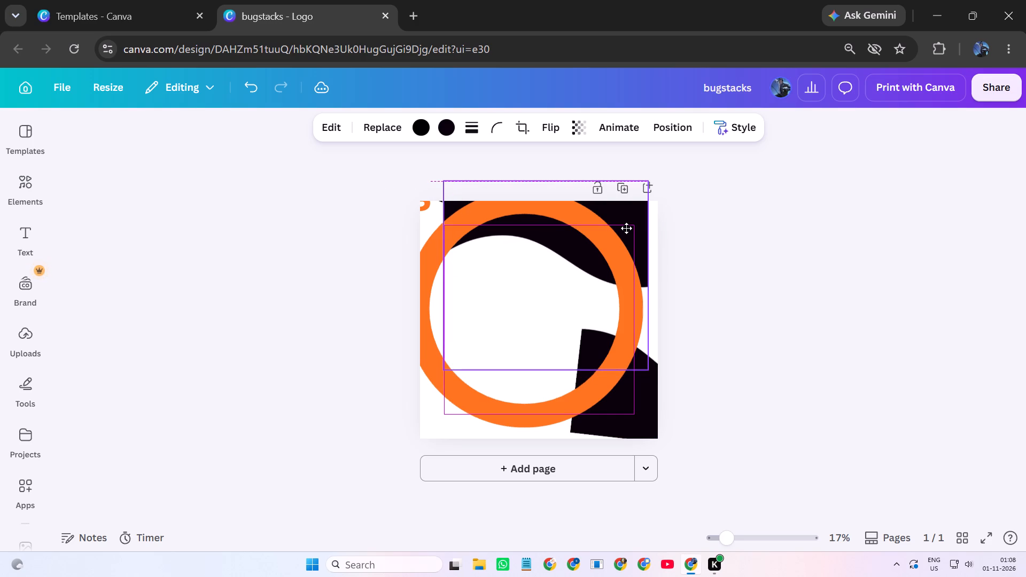
pyautogui.moveTo(626, 228); pyautogui.dragTo(627, 231)
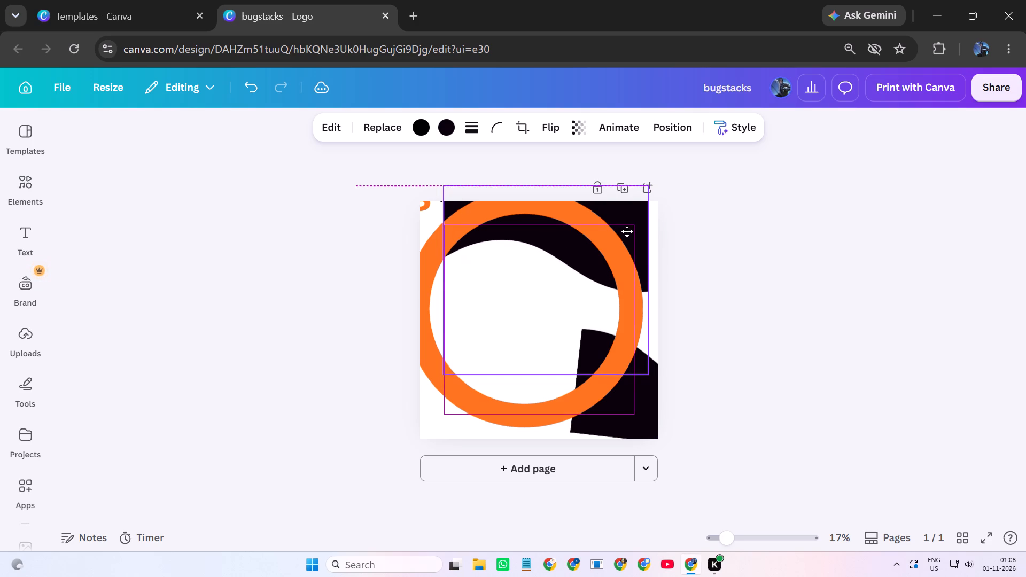
pyautogui.moveTo(627, 231); pyautogui.dragTo(626, 233)
pyautogui.click(717, 249)
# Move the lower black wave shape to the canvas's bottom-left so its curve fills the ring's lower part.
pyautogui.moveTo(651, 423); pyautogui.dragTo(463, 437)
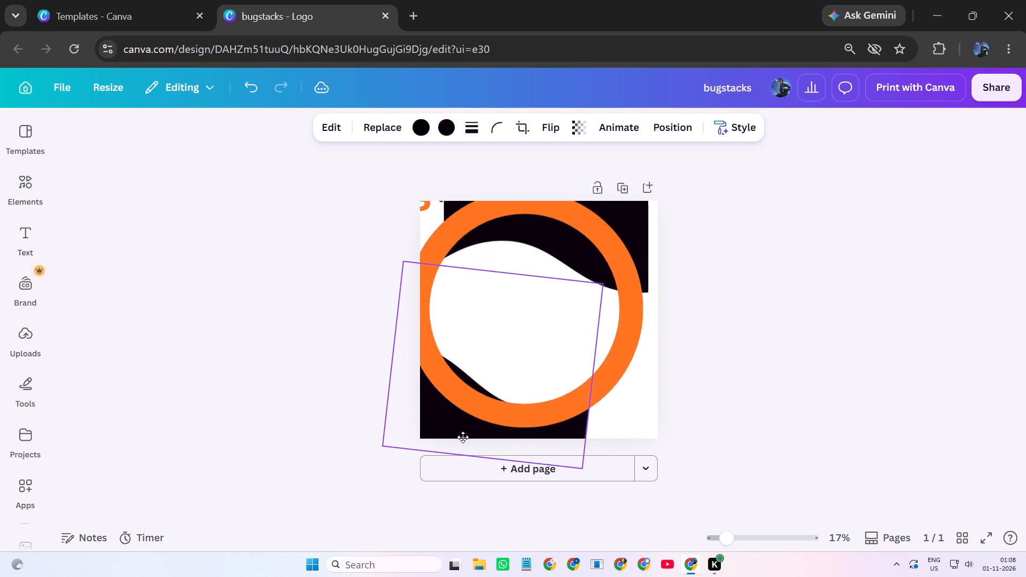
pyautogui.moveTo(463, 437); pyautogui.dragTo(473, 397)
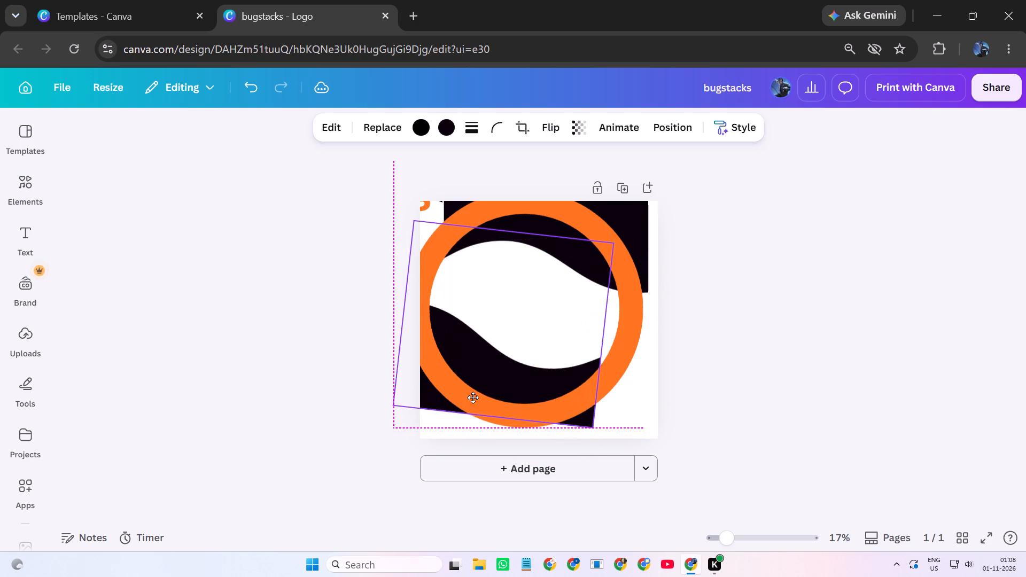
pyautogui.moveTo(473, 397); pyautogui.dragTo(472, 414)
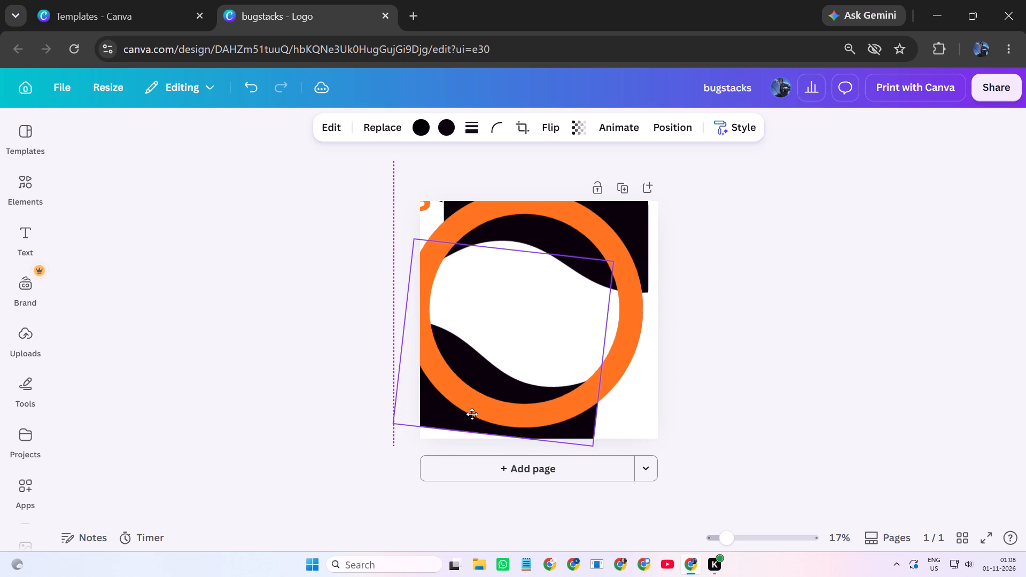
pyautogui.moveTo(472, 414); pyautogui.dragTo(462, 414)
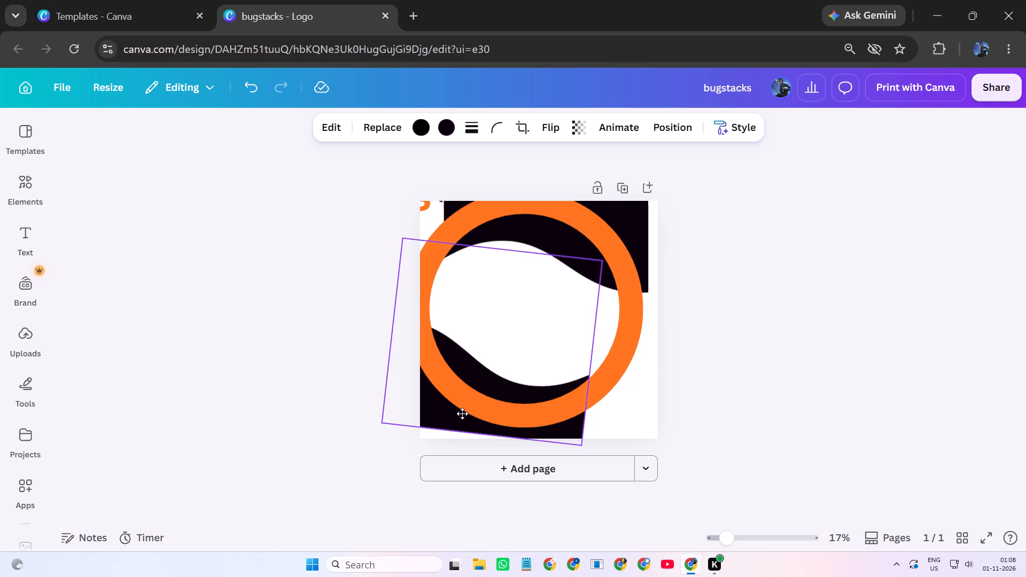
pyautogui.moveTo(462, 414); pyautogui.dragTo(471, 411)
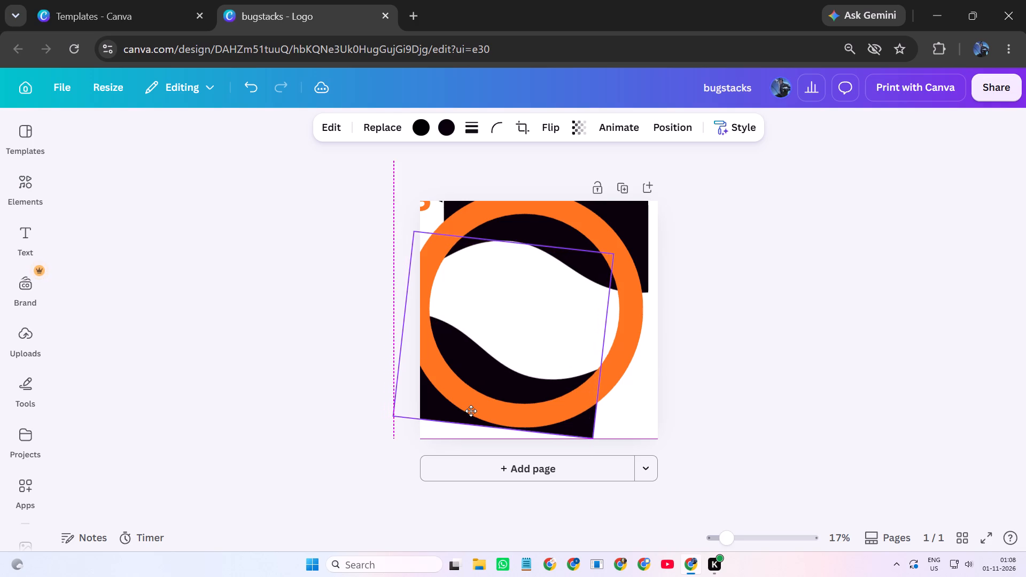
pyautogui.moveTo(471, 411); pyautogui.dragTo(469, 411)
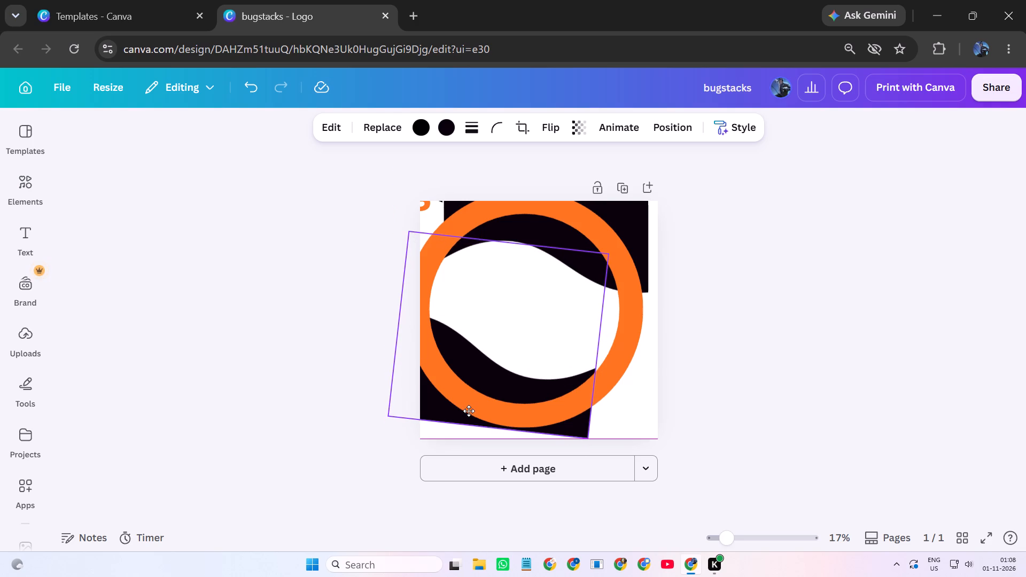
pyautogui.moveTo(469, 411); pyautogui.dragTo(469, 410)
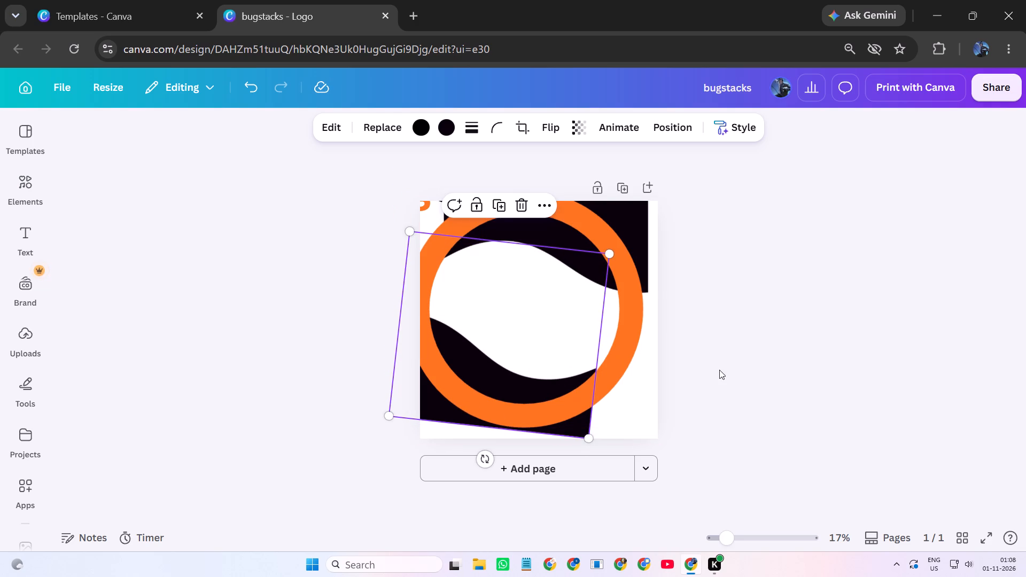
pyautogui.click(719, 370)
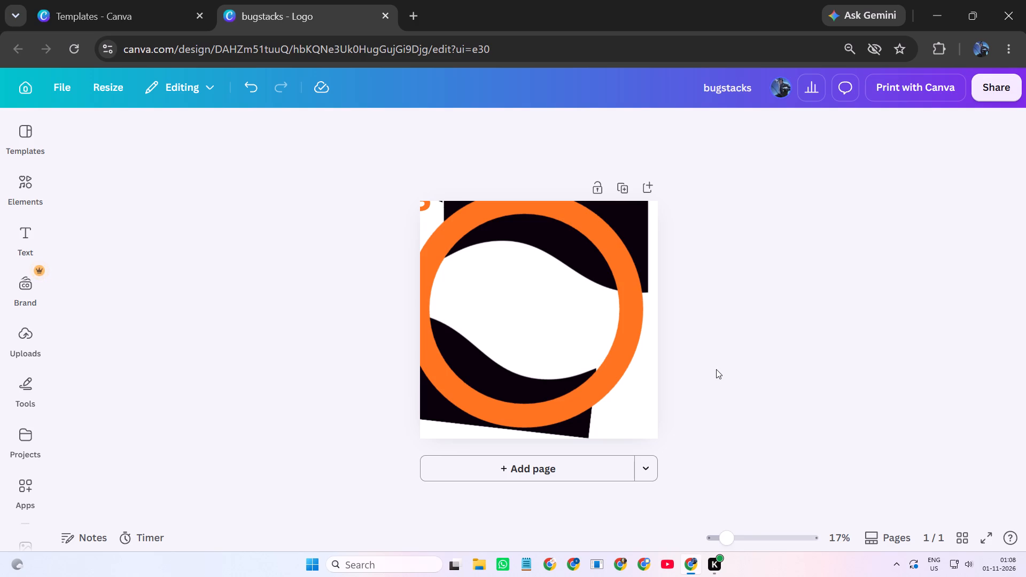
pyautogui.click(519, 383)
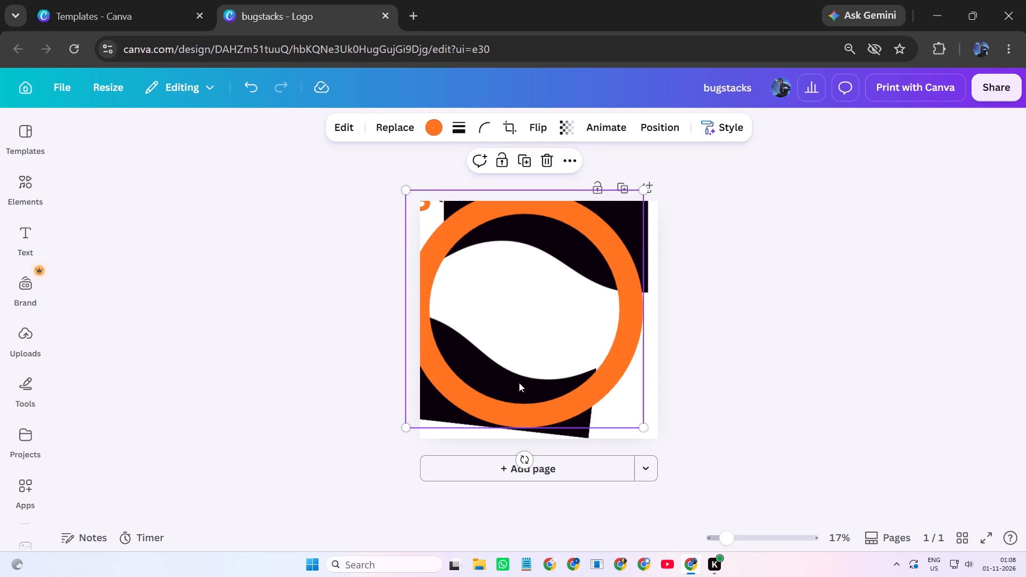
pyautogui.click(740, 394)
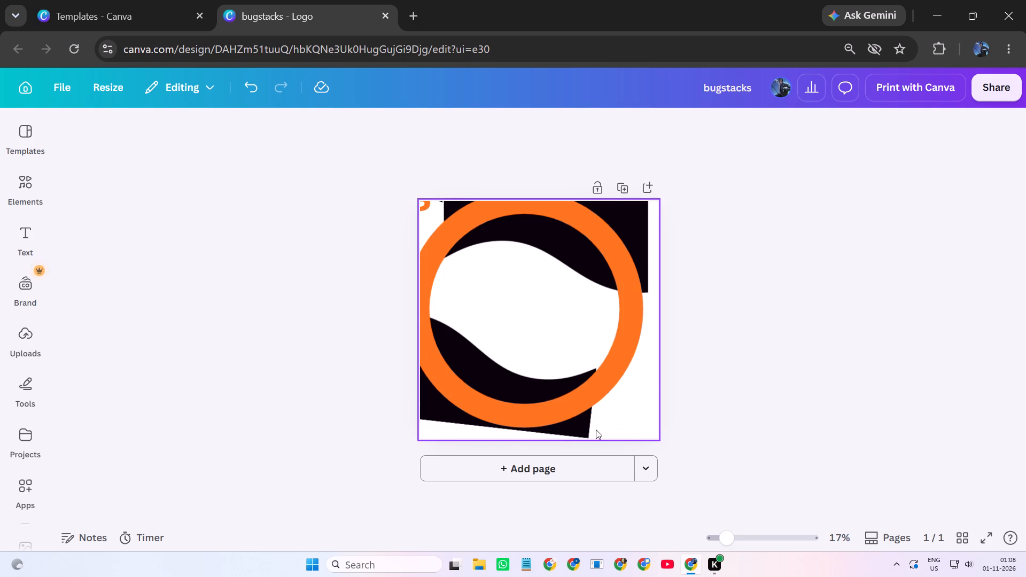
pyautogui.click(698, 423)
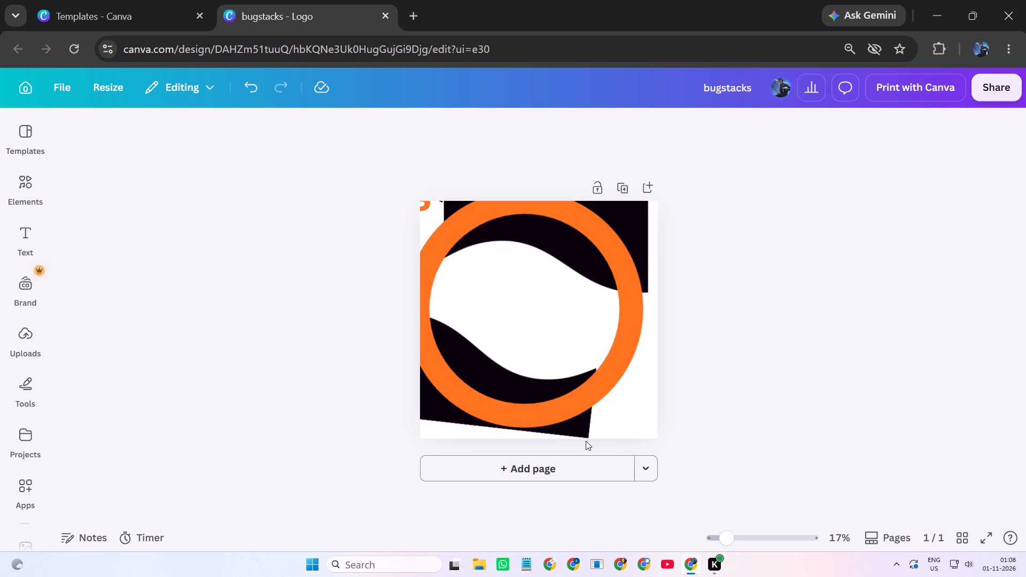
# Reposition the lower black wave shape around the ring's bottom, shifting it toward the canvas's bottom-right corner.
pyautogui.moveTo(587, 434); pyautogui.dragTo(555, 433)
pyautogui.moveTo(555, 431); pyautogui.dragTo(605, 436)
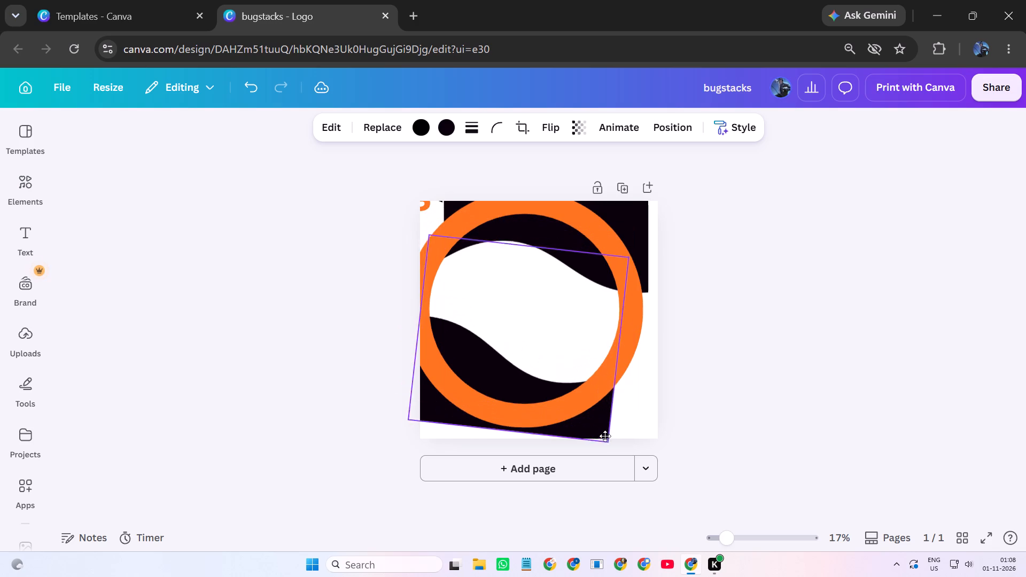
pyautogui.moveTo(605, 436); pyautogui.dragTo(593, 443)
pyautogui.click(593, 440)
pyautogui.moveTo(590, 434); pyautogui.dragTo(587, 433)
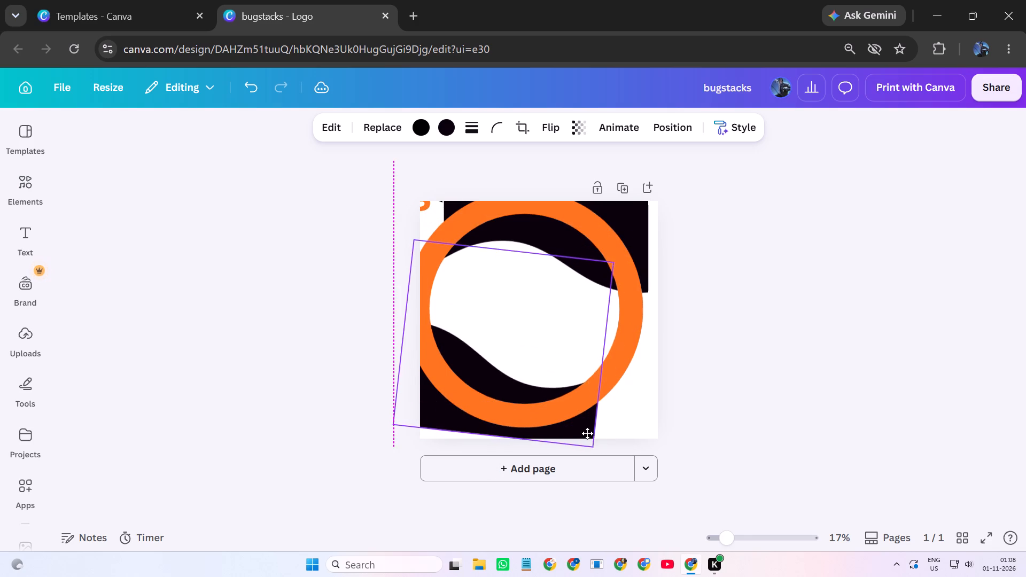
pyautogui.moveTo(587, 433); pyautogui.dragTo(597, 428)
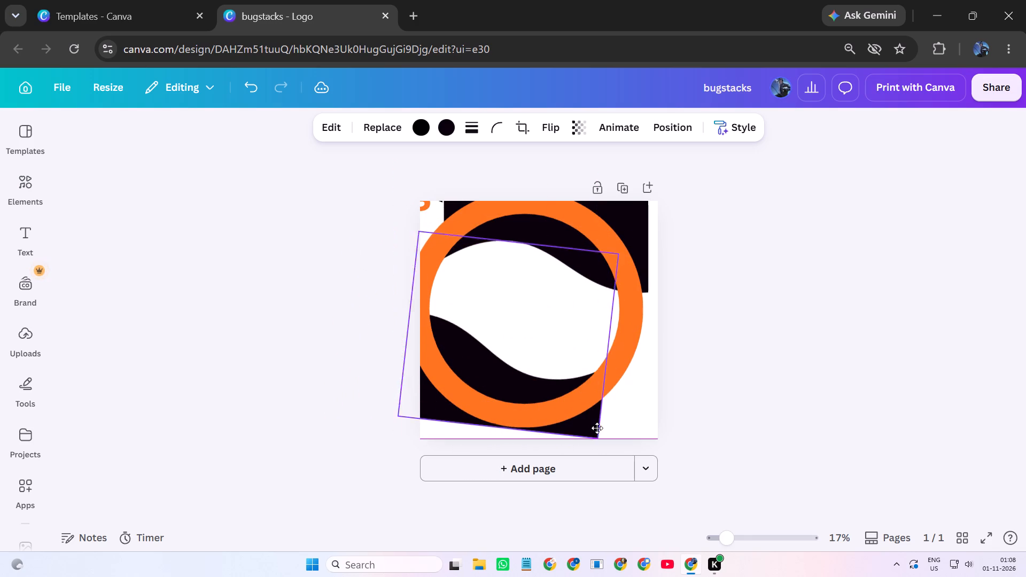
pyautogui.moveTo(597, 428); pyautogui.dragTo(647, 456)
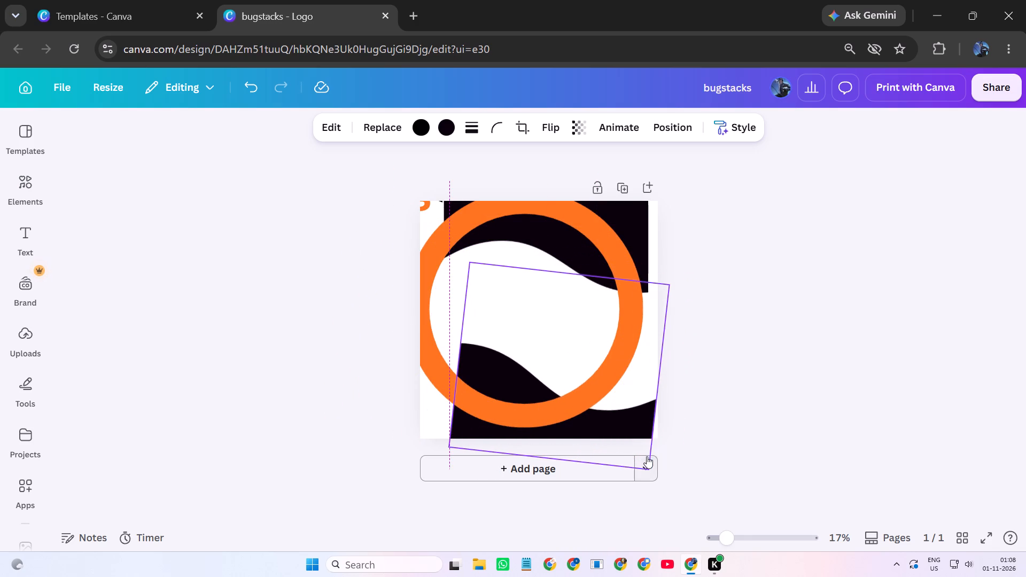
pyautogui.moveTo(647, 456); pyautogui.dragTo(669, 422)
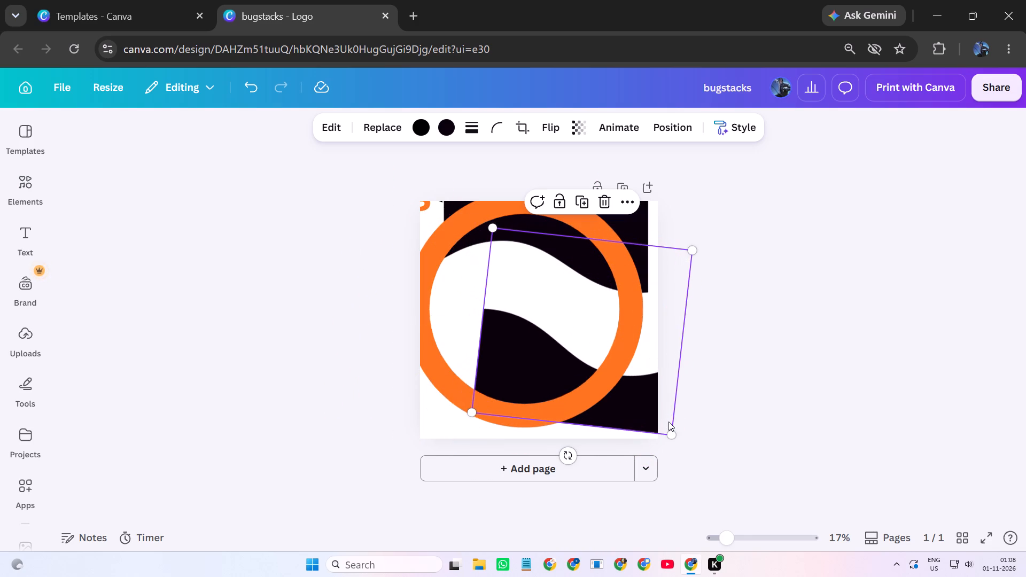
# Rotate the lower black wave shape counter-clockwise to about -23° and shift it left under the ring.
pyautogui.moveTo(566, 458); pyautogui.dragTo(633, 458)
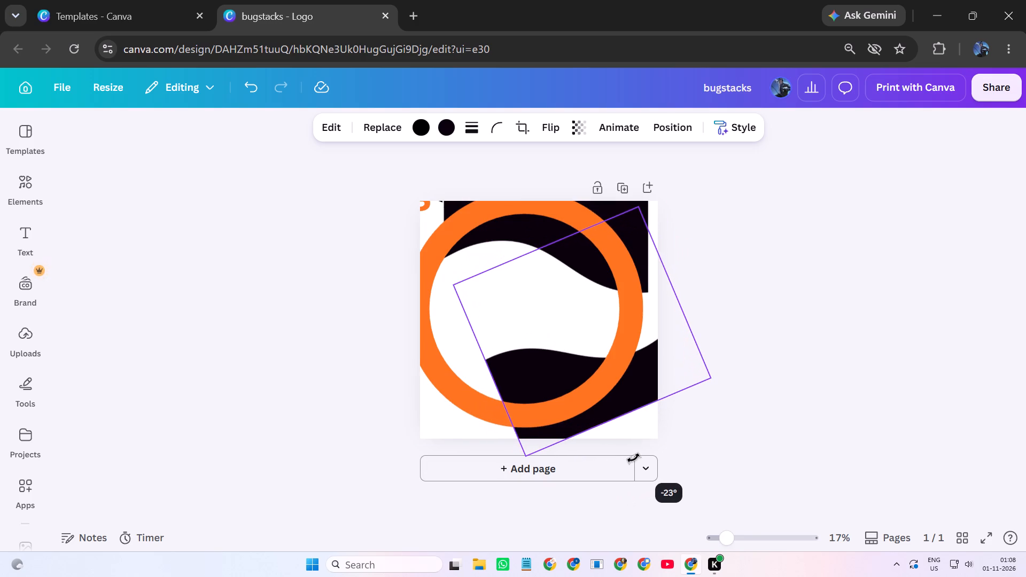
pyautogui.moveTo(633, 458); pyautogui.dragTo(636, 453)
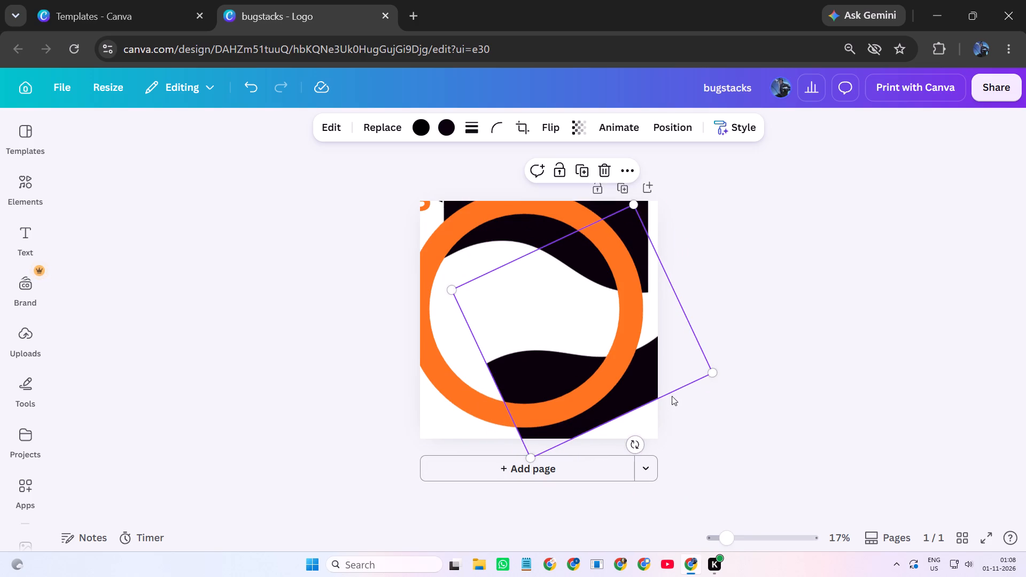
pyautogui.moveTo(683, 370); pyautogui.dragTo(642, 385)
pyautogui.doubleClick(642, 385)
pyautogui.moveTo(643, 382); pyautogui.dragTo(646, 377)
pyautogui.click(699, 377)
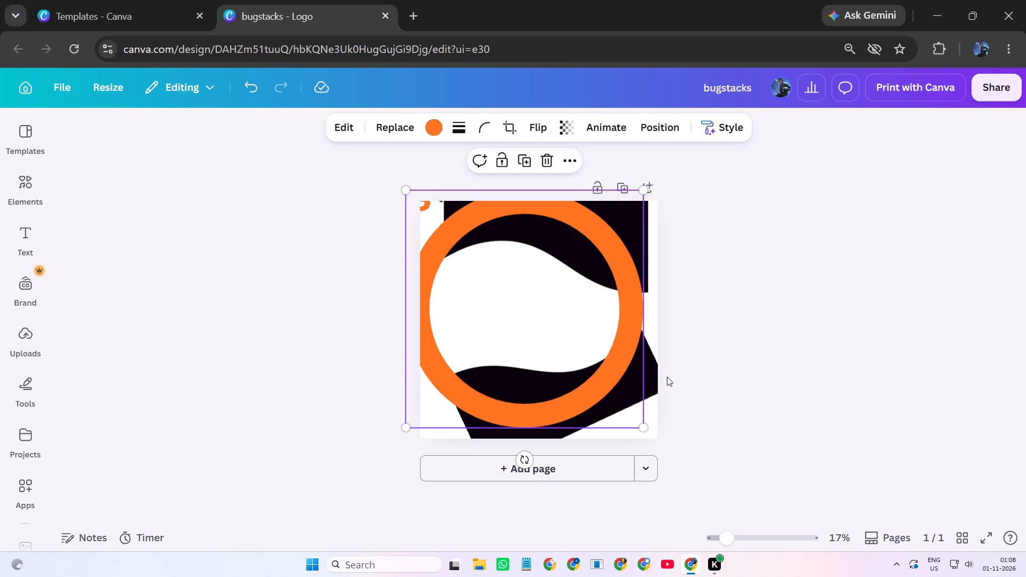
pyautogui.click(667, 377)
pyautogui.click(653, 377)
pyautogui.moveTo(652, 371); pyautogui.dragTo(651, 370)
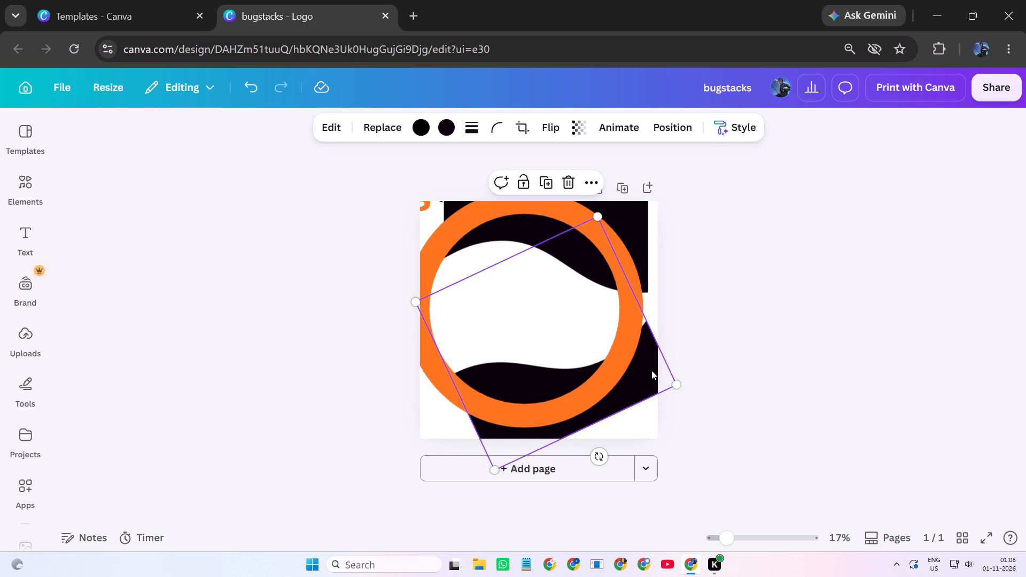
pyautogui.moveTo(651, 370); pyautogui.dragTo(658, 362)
# Rotate the lower black wave shape back to nearly level and move it down-left across the ring's bottom.
pyautogui.moveTo(600, 454); pyautogui.dragTo(589, 458)
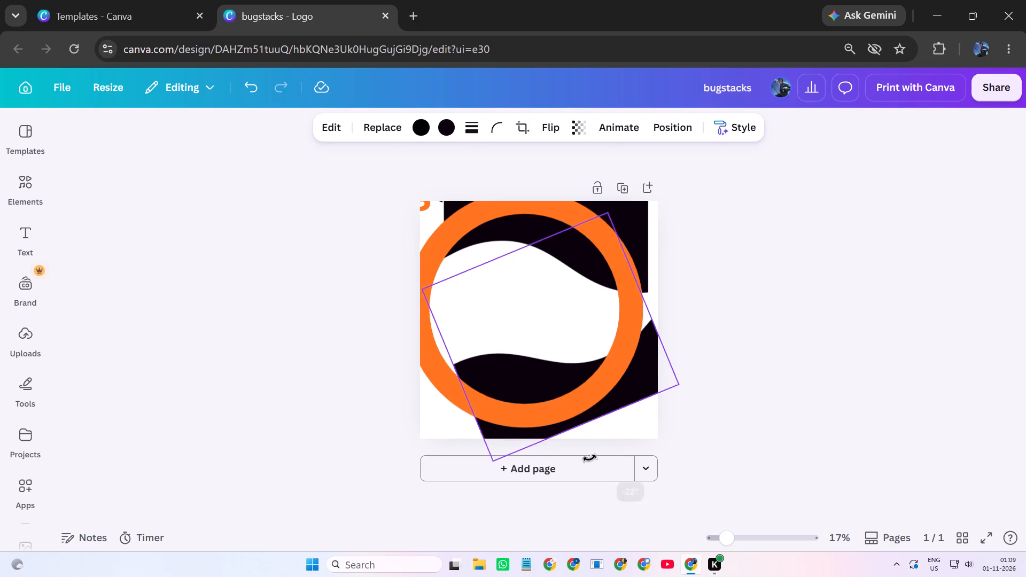
pyautogui.moveTo(589, 458); pyautogui.dragTo(551, 459)
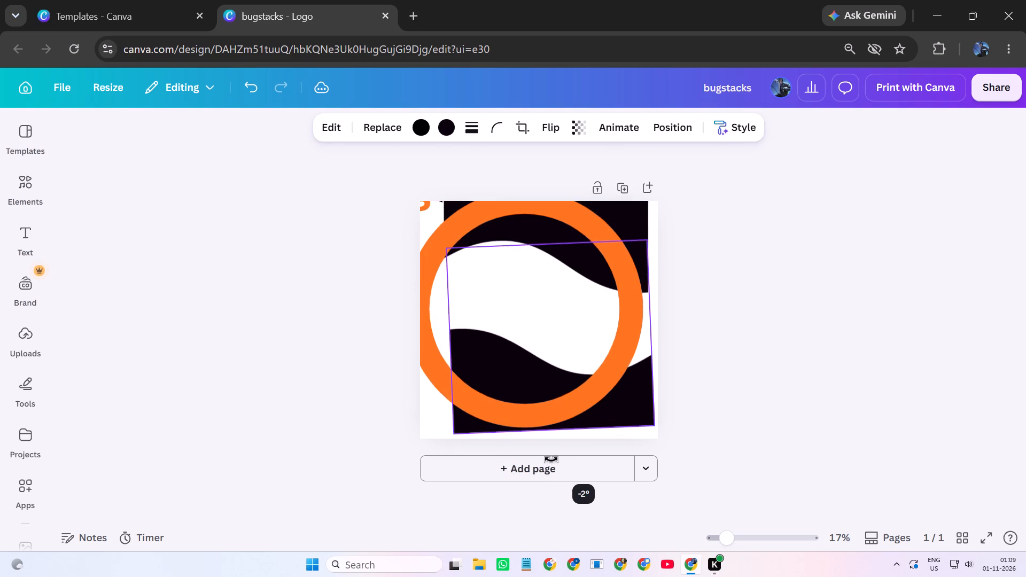
pyautogui.moveTo(551, 459); pyautogui.dragTo(548, 461)
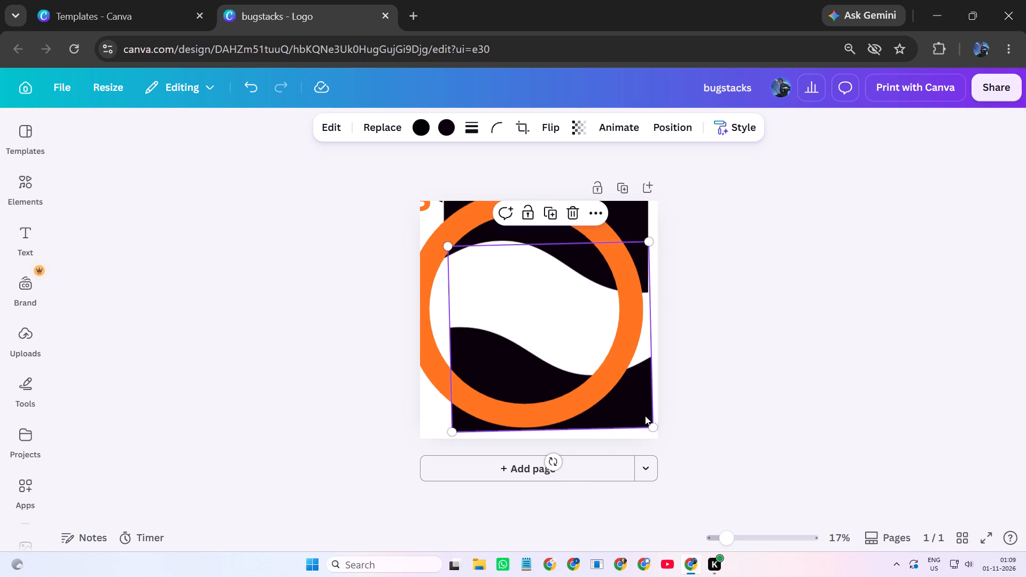
pyautogui.moveTo(644, 409); pyautogui.dragTo(634, 424)
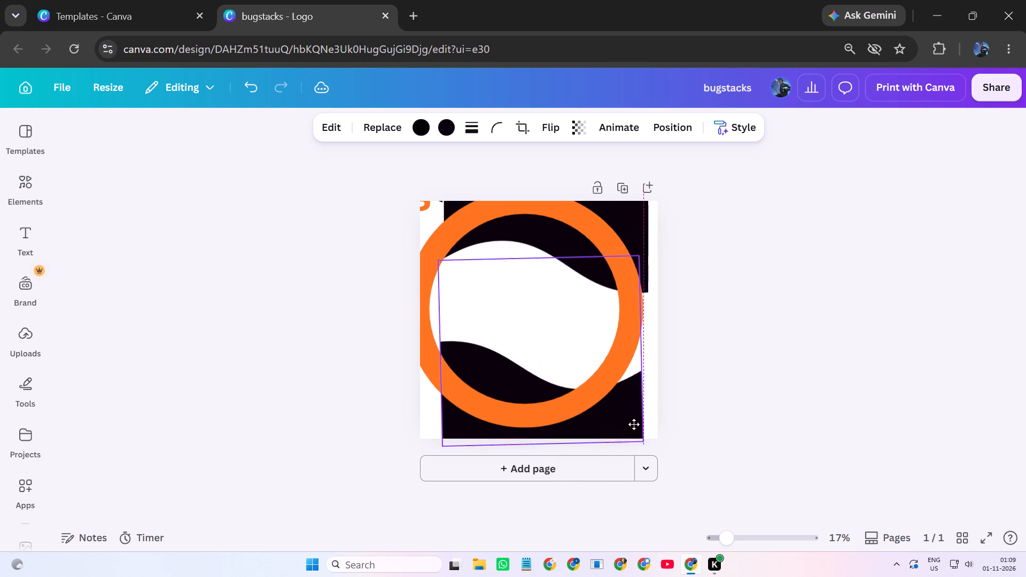
pyautogui.moveTo(634, 424); pyautogui.dragTo(628, 434)
pyautogui.click(628, 434)
pyautogui.moveTo(633, 429); pyautogui.dragTo(632, 418)
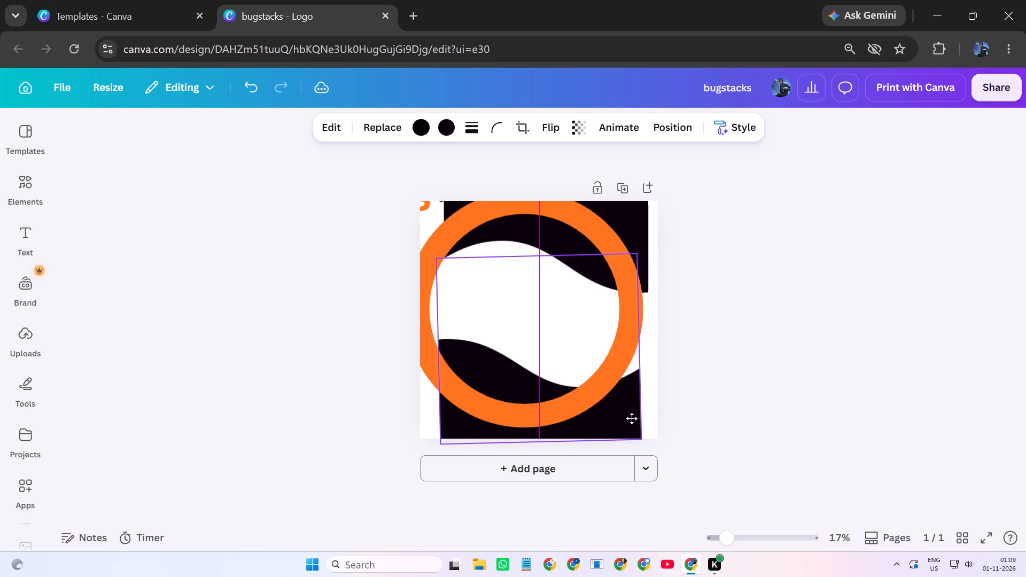
pyautogui.moveTo(632, 418); pyautogui.dragTo(631, 421)
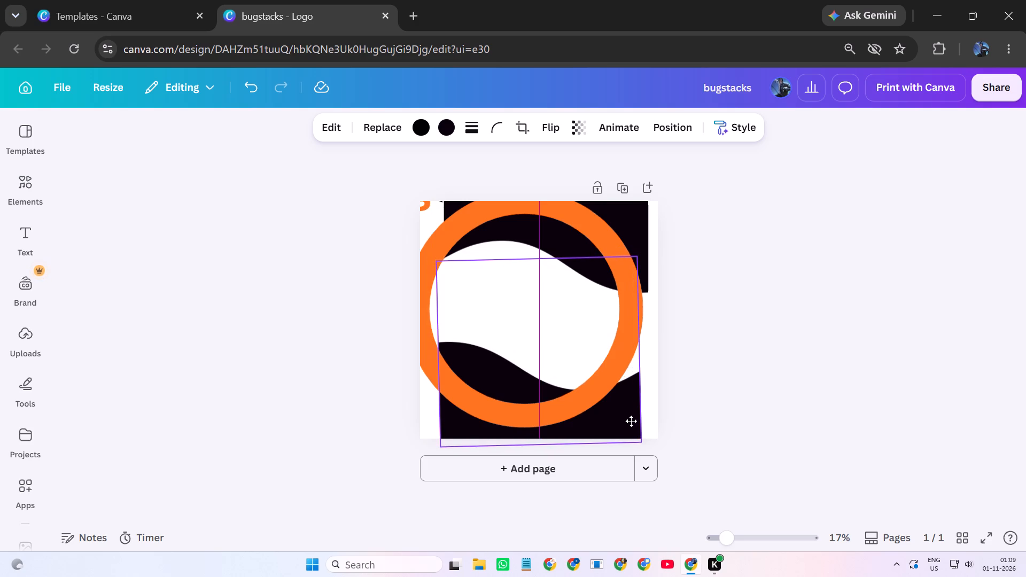
pyautogui.moveTo(631, 421); pyautogui.dragTo(633, 421)
# Tilt the lower black wave shape counter-clockwise to about -7°.
pyautogui.moveTo(539, 477); pyautogui.dragTo(551, 475)
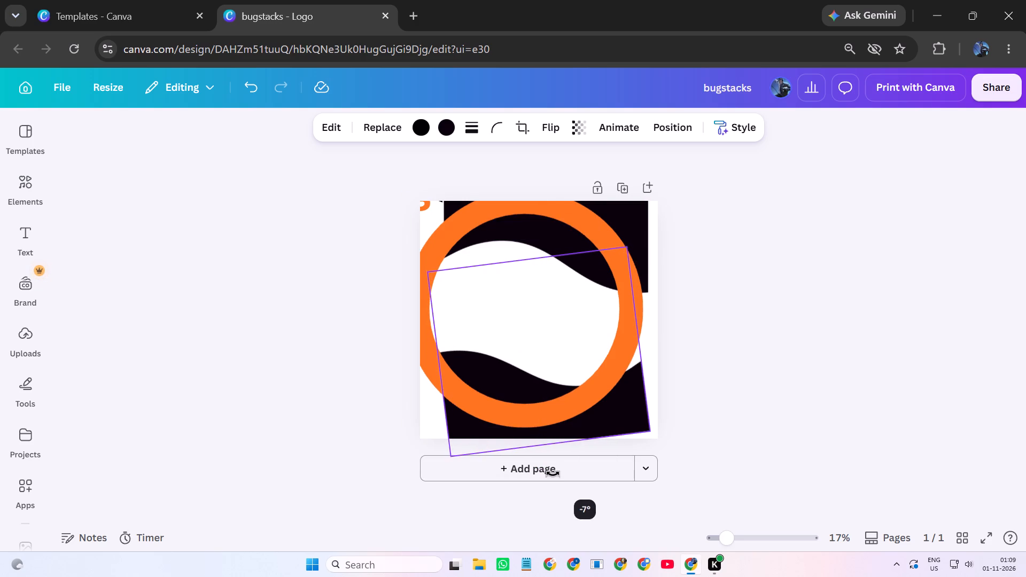
pyautogui.click(620, 412)
pyautogui.click(689, 415)
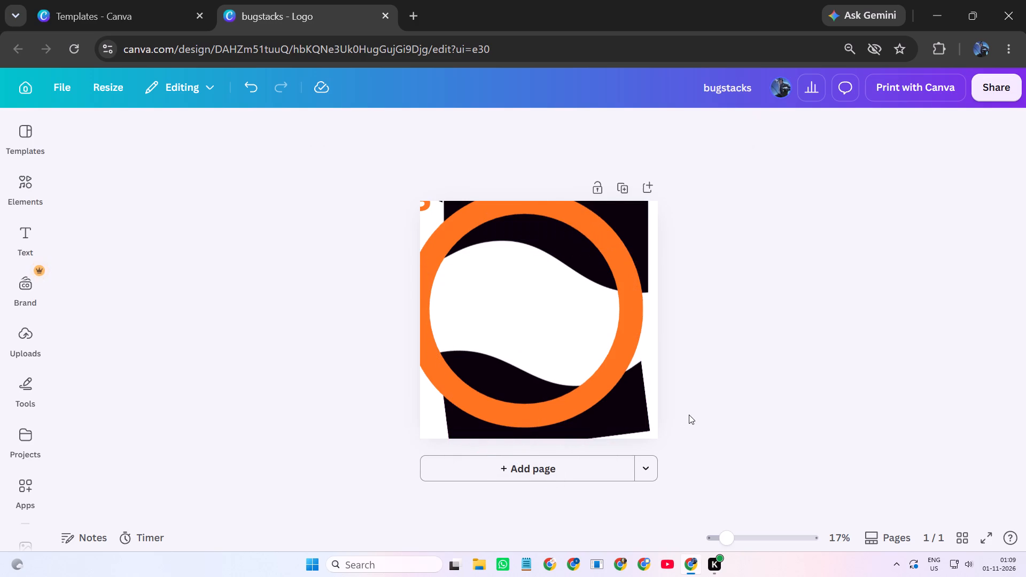
# Resize the lower black wave shape from its lower outer corner, trying a larger size before settling slightly smaller.
pyautogui.click(648, 417)
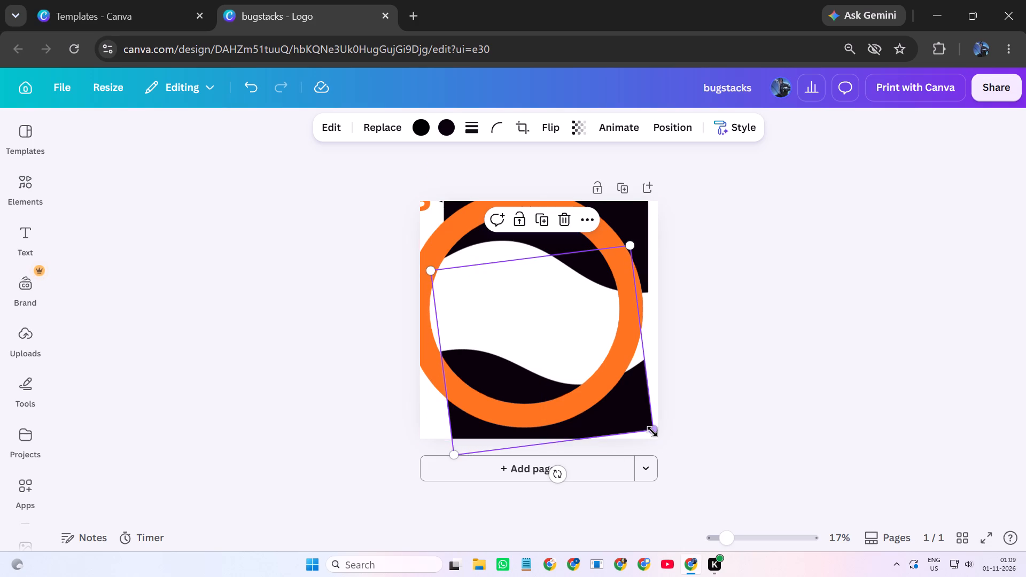
pyautogui.moveTo(652, 431); pyautogui.dragTo(667, 436)
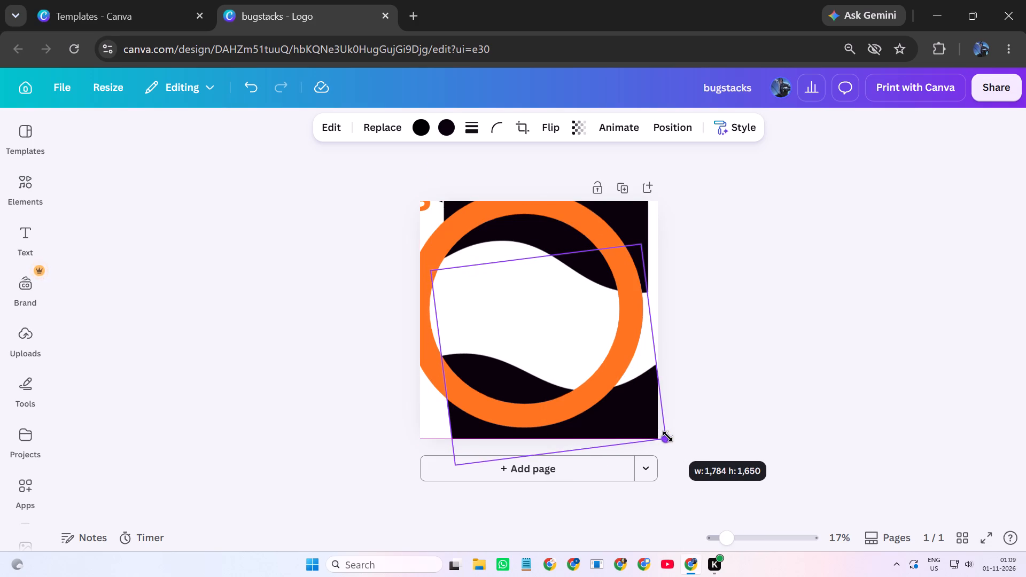
pyautogui.moveTo(667, 436); pyautogui.dragTo(654, 422)
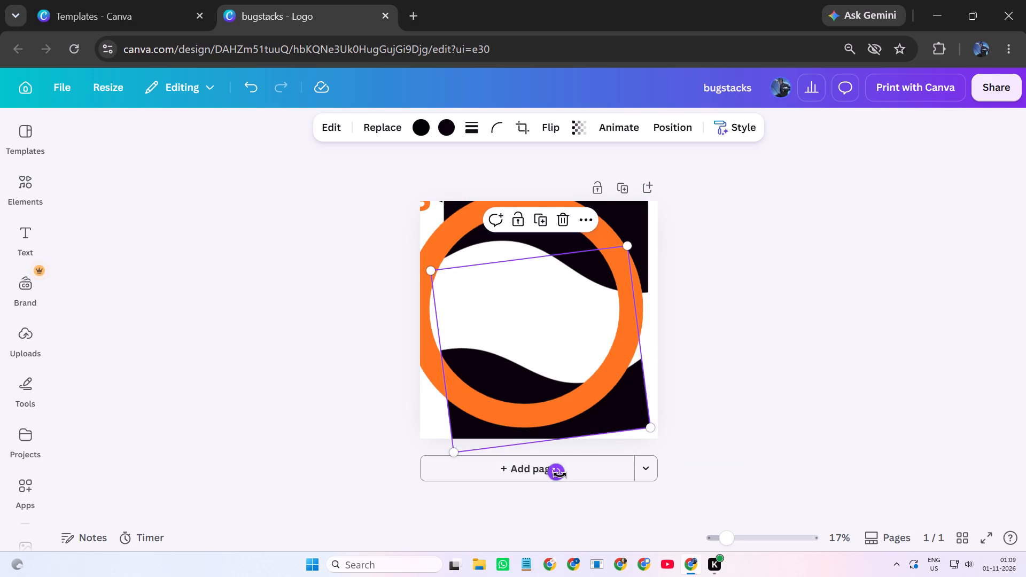
# Rotate the lower black wave shape, trying -12° before settling at a slight counter-clockwise tilt of about -3°.
pyautogui.moveTo(560, 474); pyautogui.dragTo(569, 473)
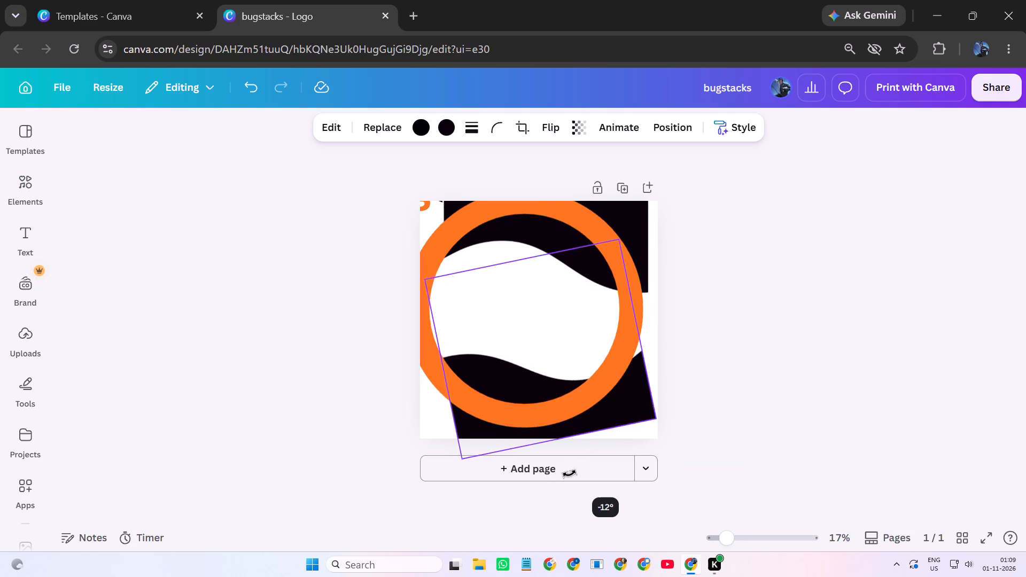
pyautogui.moveTo(569, 473); pyautogui.dragTo(552, 481)
pyautogui.click(625, 418)
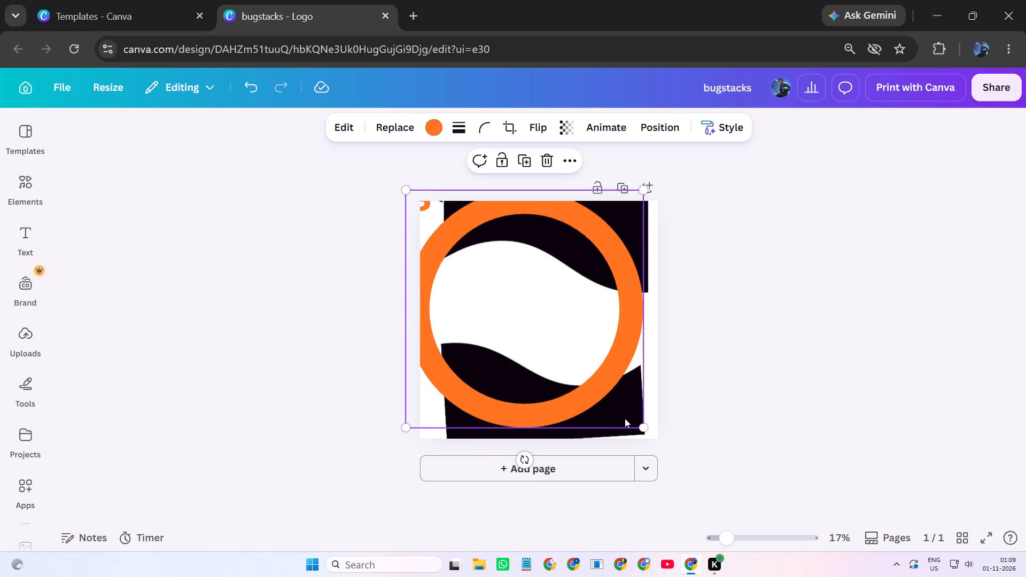
pyautogui.click(697, 423)
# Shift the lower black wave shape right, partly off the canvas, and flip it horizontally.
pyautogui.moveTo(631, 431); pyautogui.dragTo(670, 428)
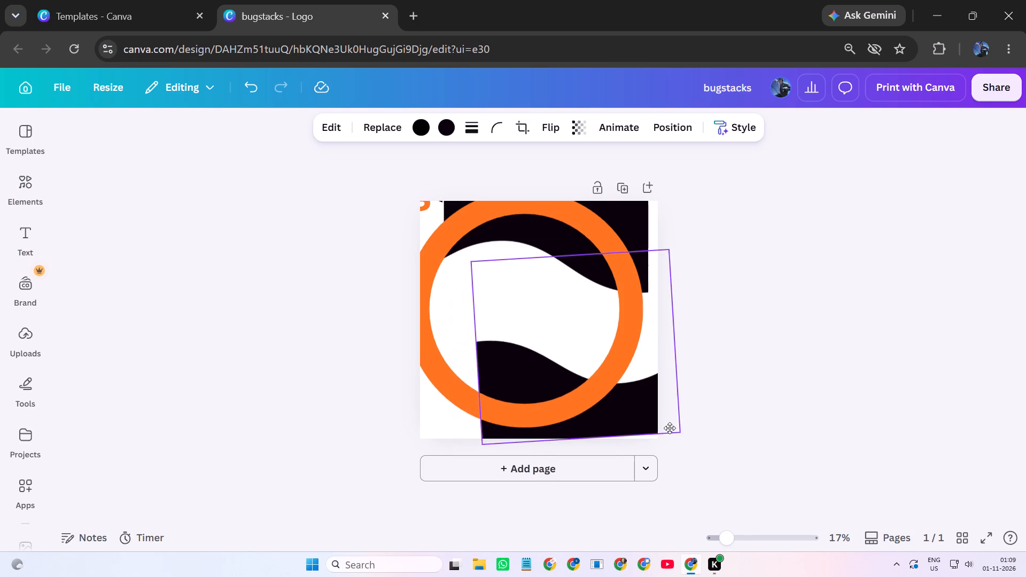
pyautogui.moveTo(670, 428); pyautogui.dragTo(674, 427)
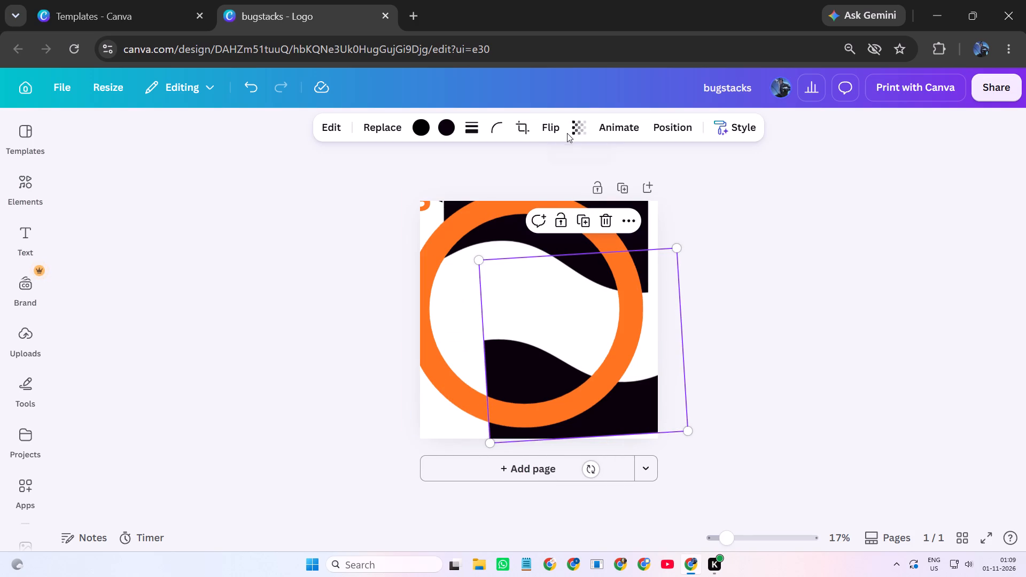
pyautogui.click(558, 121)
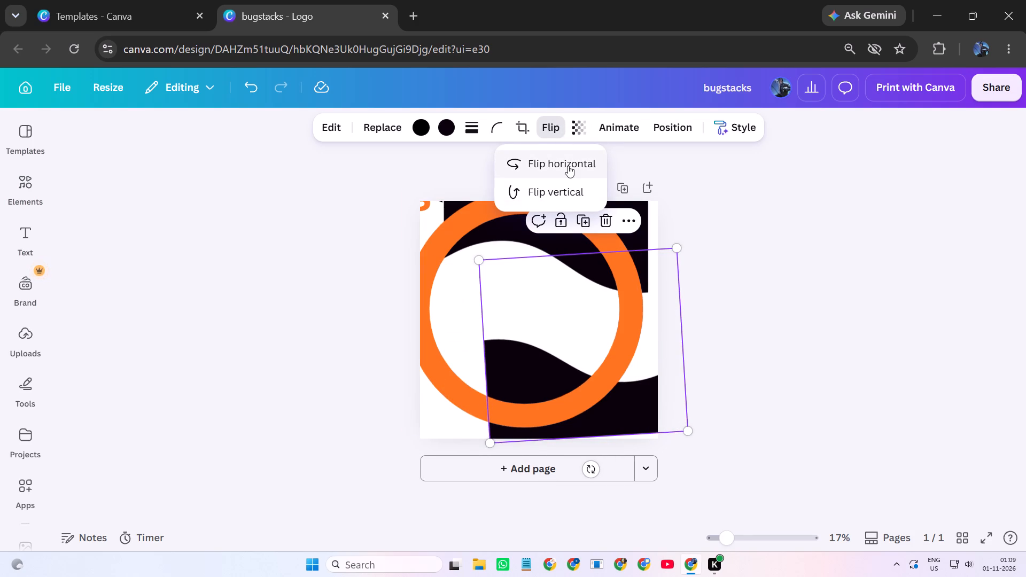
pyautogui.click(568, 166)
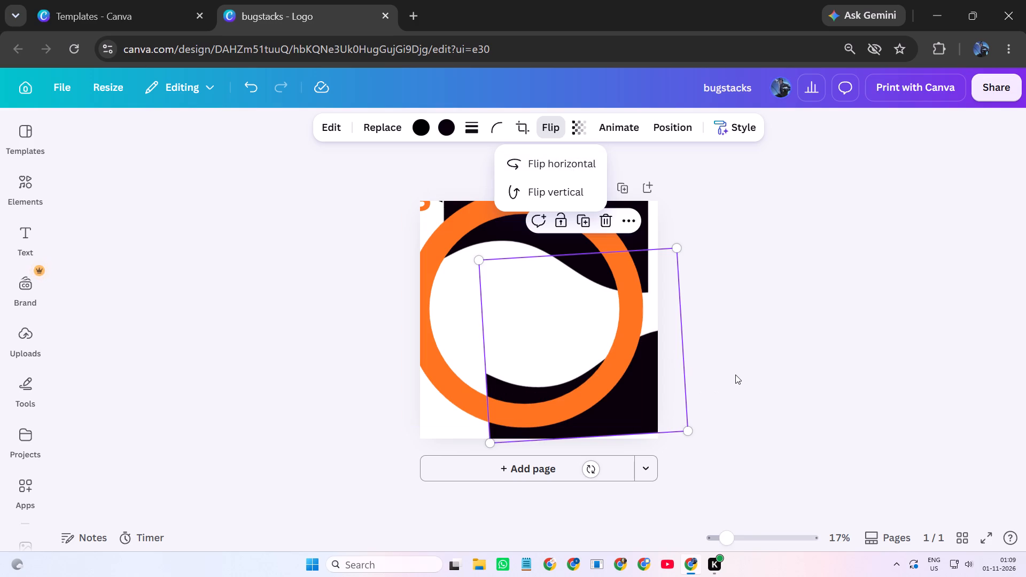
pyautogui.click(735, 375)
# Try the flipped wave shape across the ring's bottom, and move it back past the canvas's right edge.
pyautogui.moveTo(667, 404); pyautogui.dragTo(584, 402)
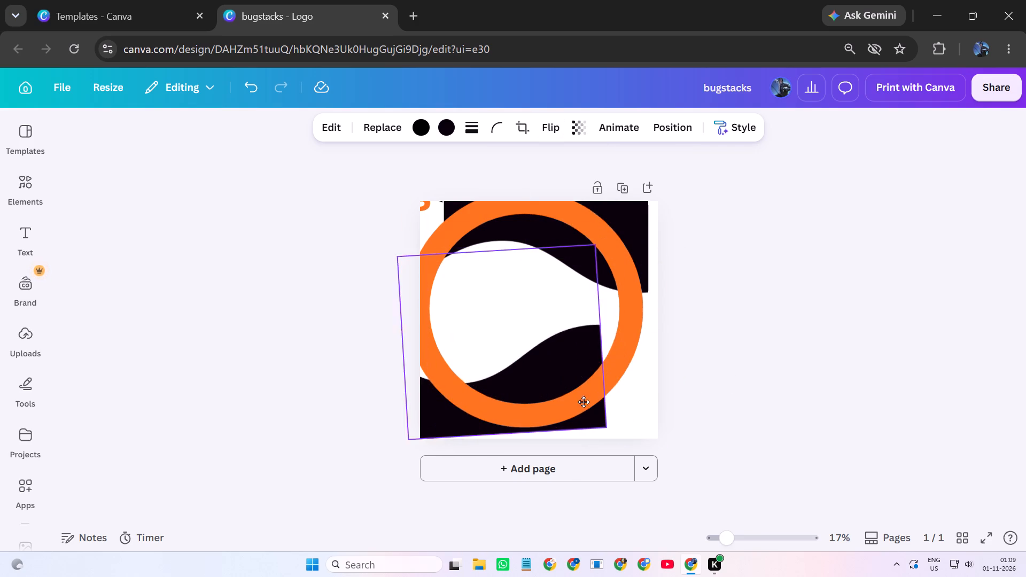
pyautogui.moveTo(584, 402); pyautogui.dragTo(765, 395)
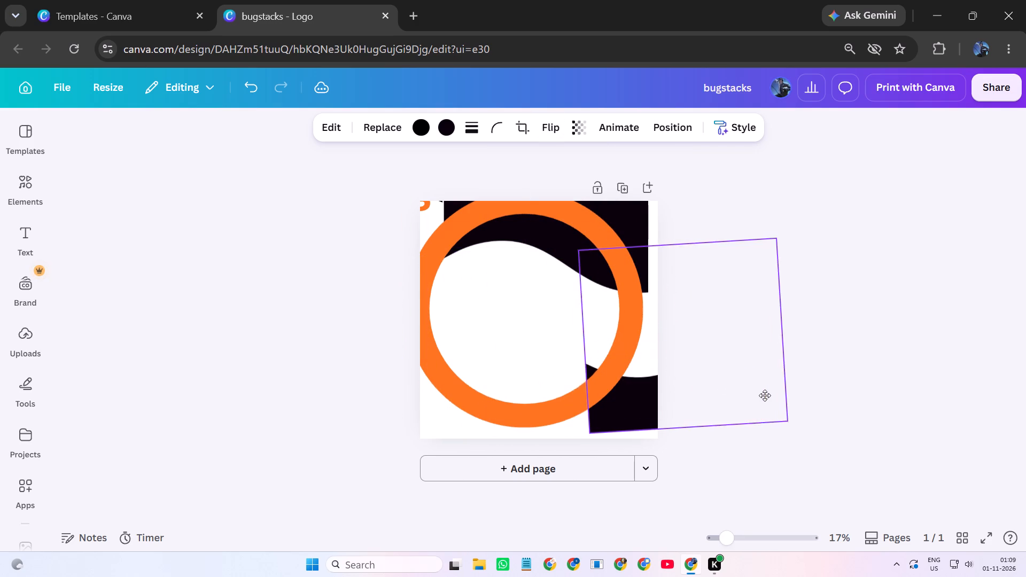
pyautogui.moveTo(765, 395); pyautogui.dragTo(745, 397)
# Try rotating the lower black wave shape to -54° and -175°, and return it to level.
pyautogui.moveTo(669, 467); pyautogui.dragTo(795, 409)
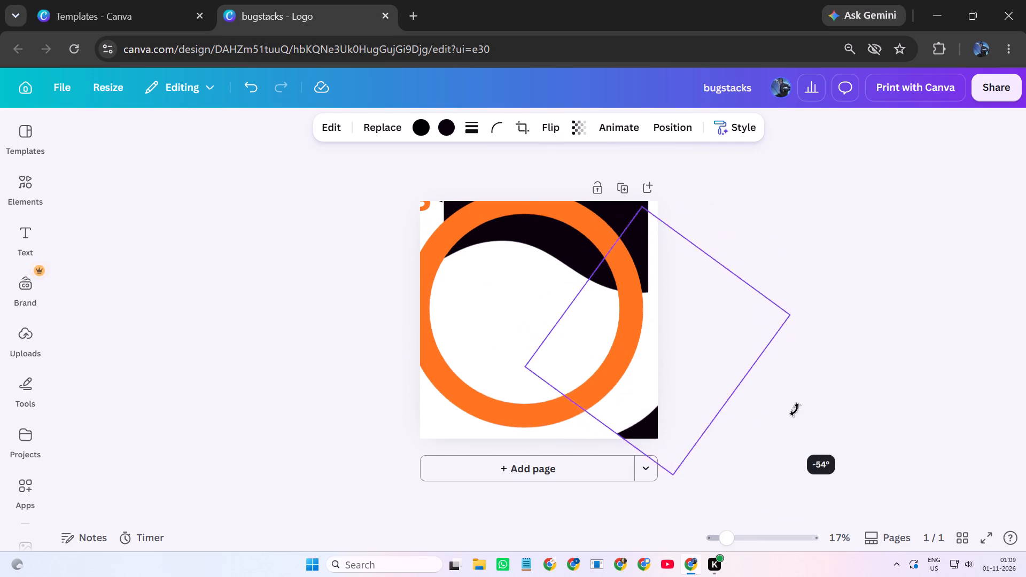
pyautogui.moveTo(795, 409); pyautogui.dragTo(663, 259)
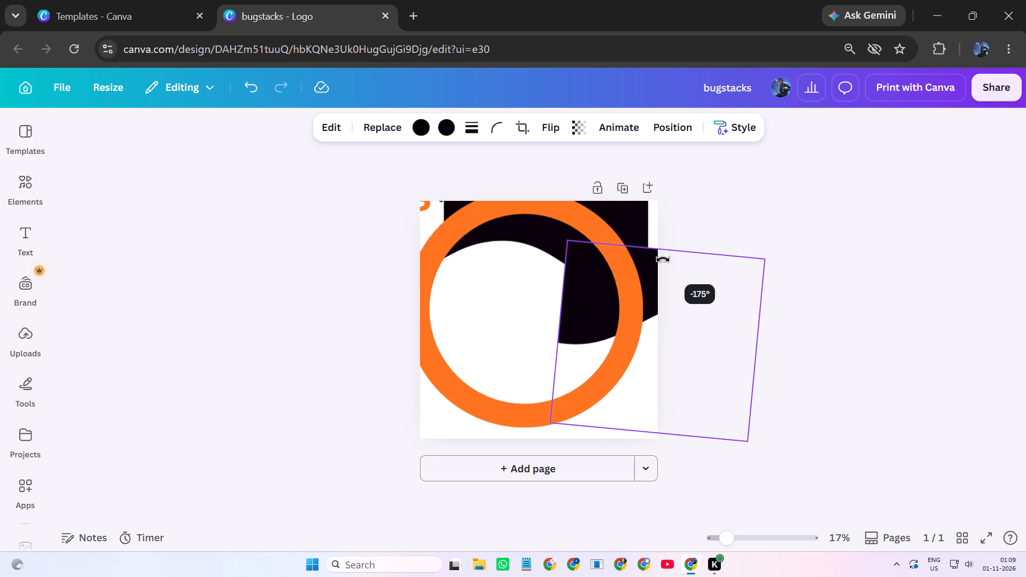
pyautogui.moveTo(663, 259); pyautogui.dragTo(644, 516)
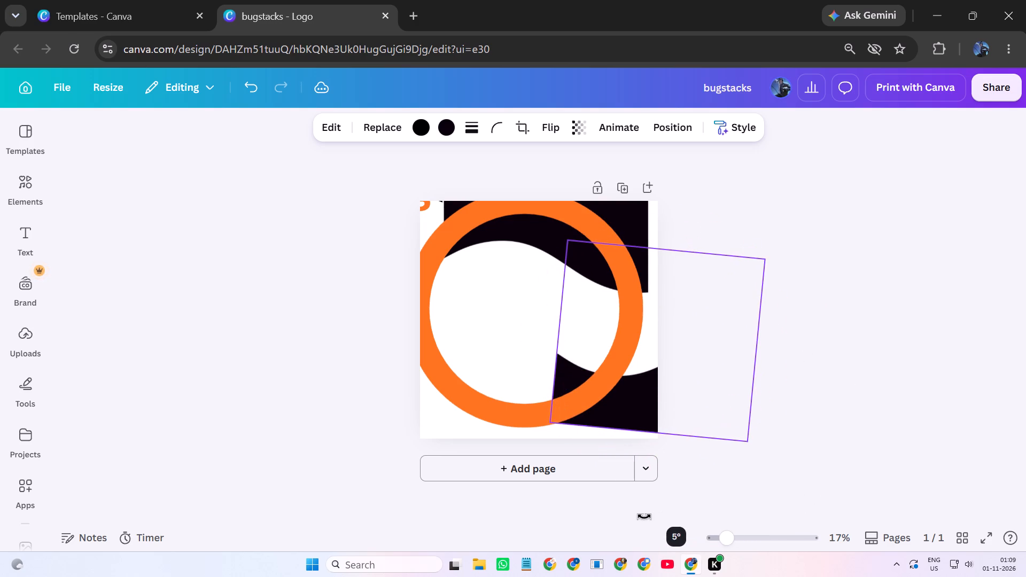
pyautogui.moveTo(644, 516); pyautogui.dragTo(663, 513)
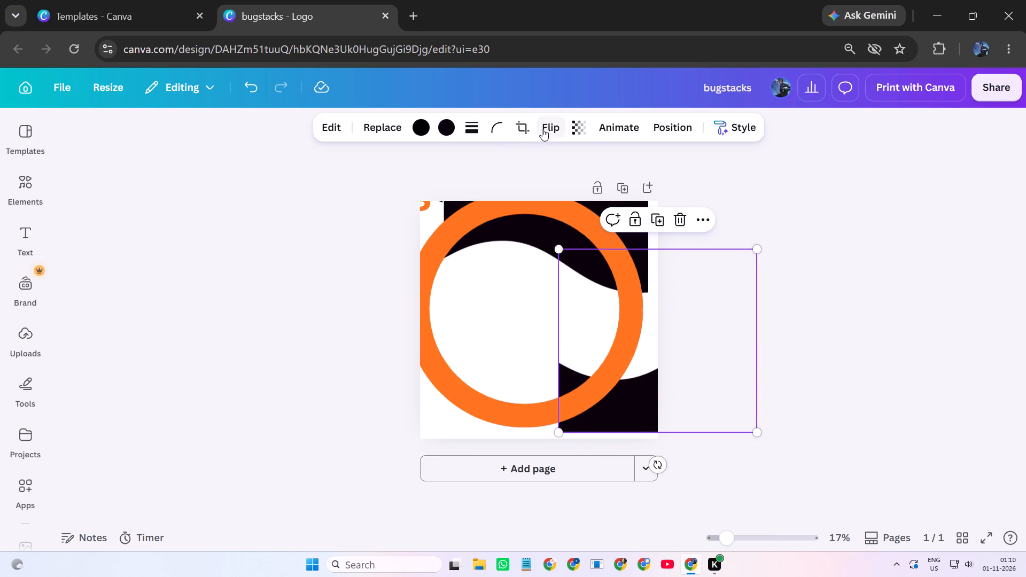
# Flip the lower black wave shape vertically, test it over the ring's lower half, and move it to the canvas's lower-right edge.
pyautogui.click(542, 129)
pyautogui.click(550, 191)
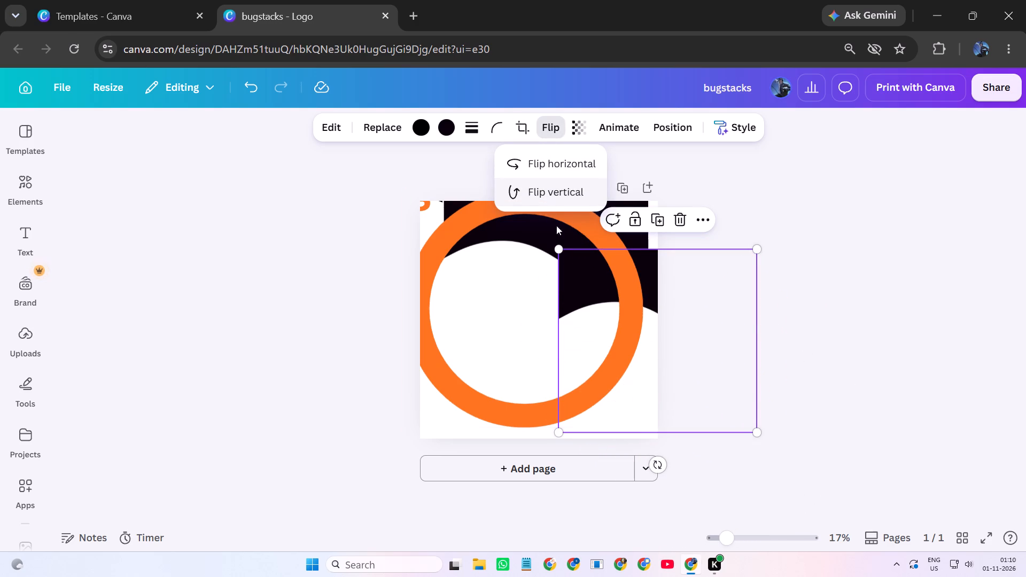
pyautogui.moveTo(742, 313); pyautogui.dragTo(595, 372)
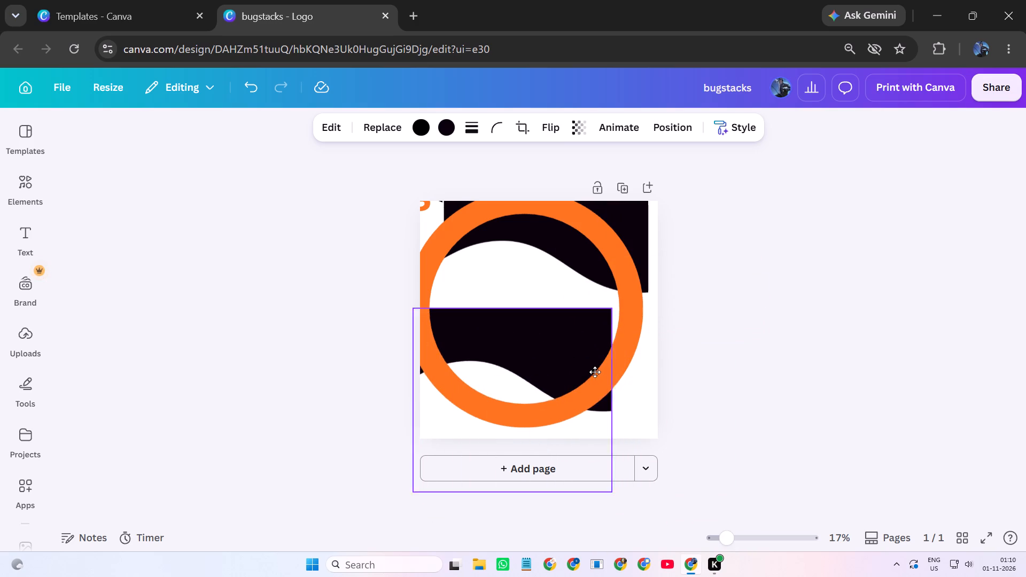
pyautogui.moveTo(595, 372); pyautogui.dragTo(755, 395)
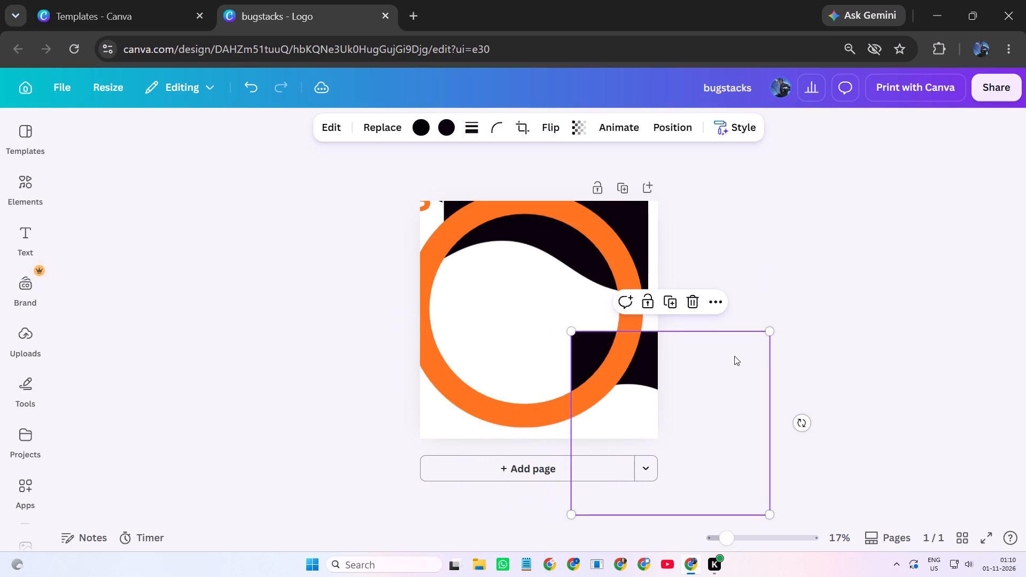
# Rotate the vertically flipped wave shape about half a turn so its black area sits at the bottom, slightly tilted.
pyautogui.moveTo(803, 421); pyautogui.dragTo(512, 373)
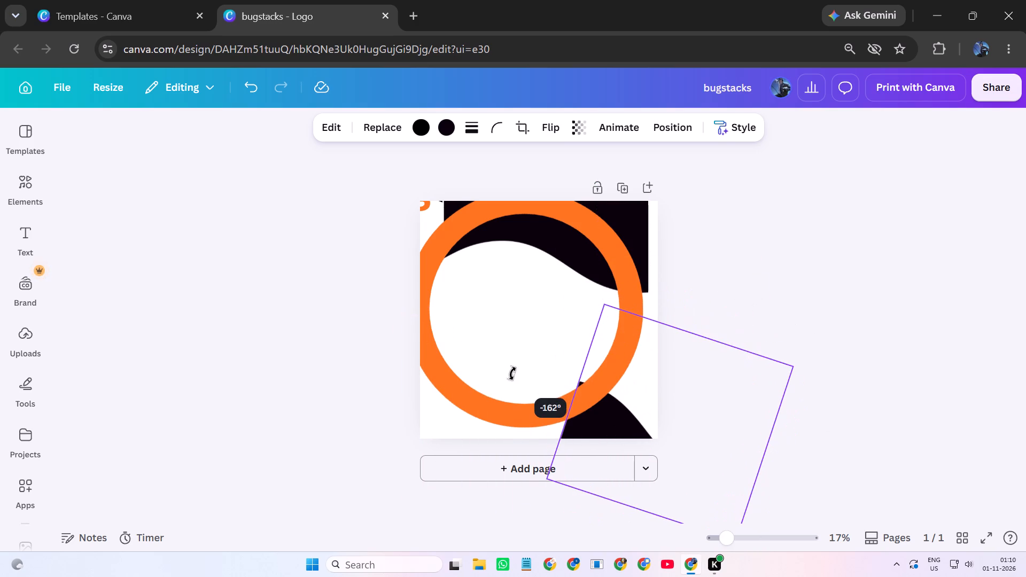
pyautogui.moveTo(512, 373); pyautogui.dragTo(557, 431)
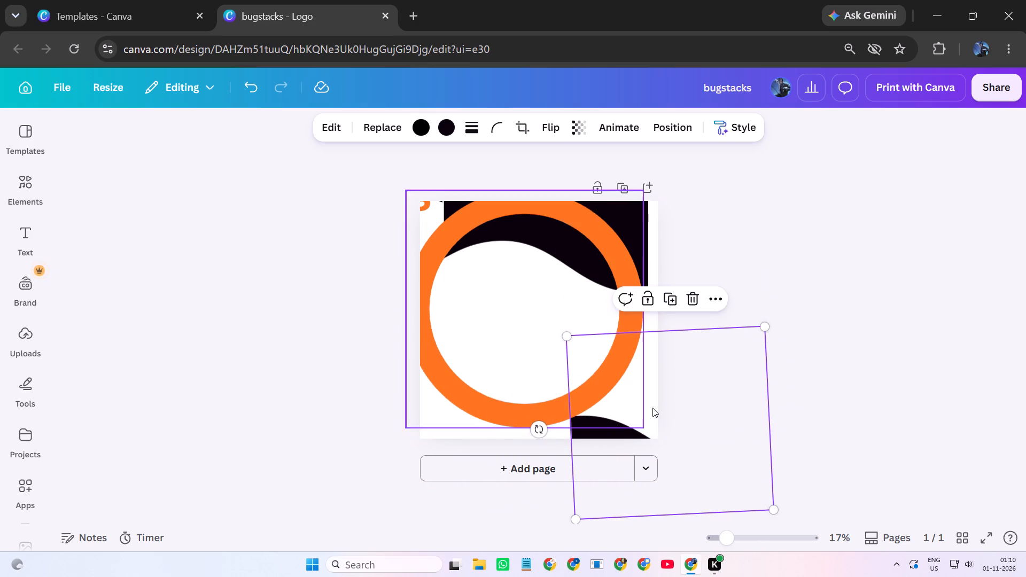
# Reposition the lower black wave shape behind the ring's lower half, aligning its lowest corner with the ring's bottom edge.
pyautogui.moveTo(725, 431); pyautogui.dragTo(590, 356)
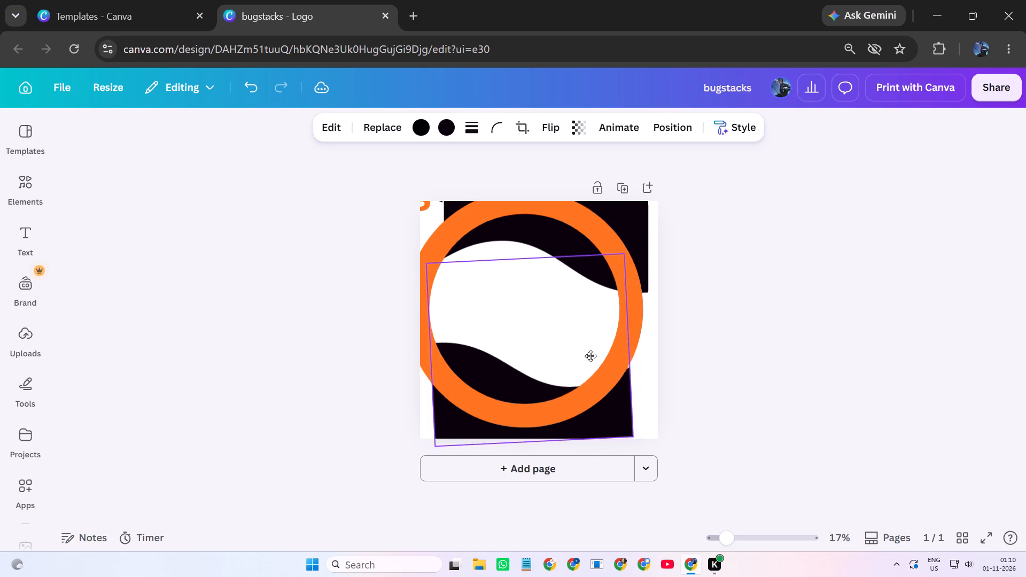
pyautogui.moveTo(590, 356); pyautogui.dragTo(587, 355)
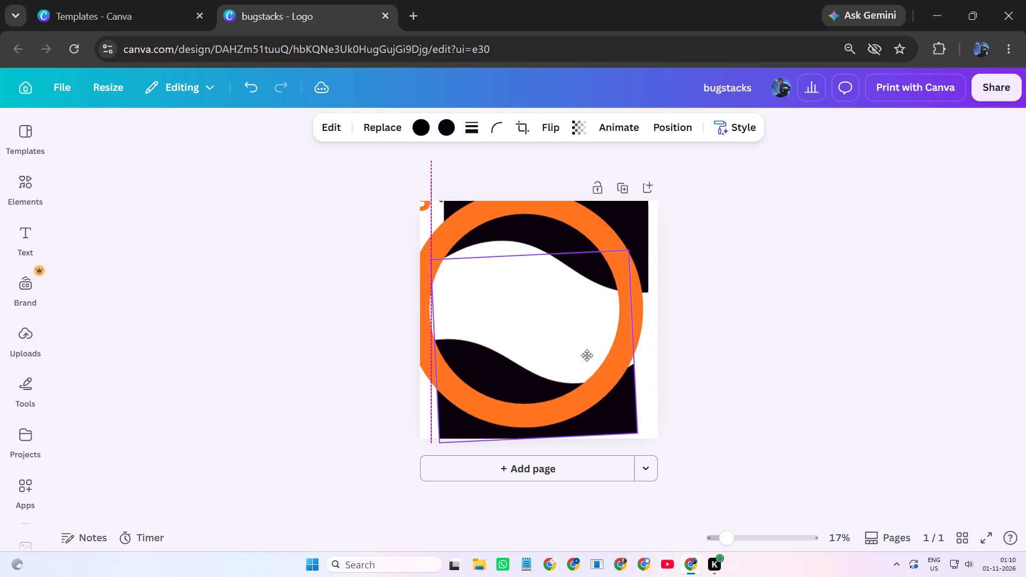
pyautogui.moveTo(587, 355); pyautogui.dragTo(590, 350)
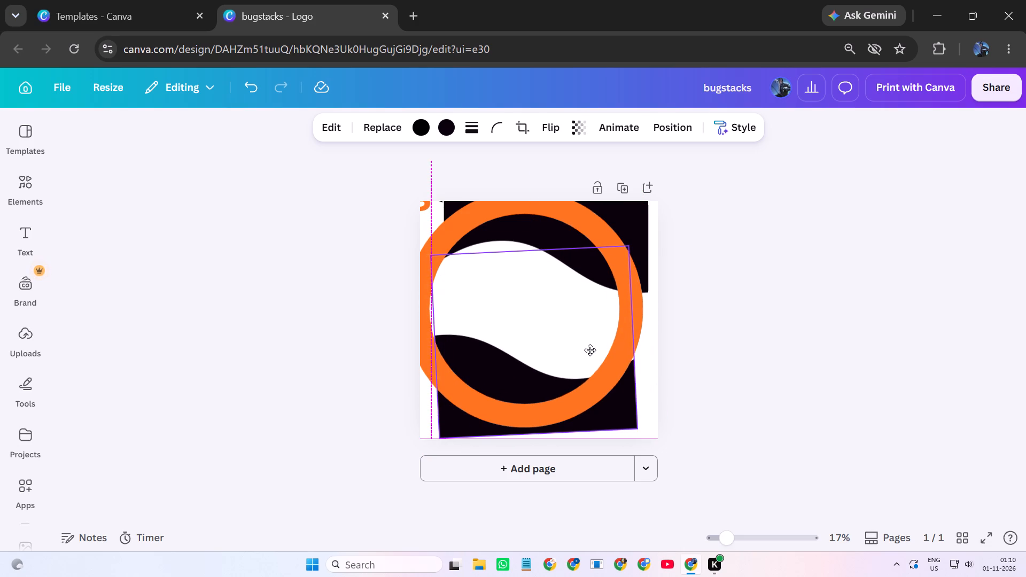
pyautogui.moveTo(590, 350); pyautogui.dragTo(571, 345)
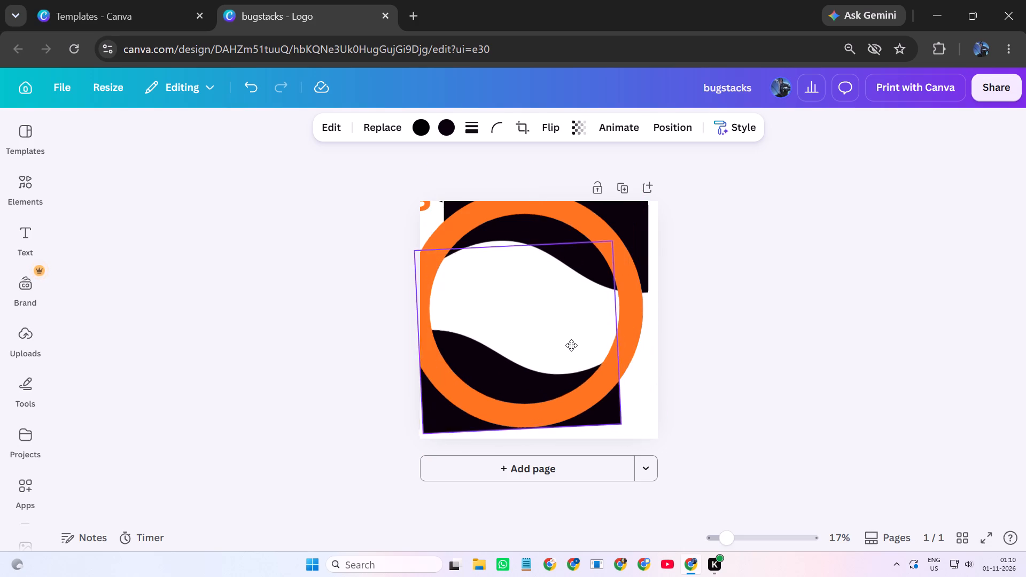
pyautogui.moveTo(571, 345); pyautogui.dragTo(555, 353)
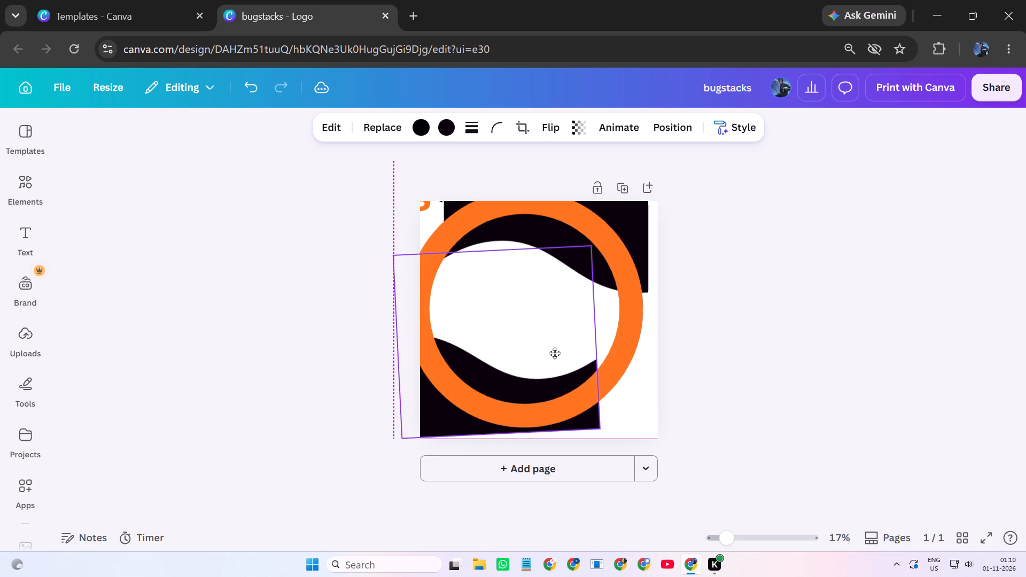
pyautogui.moveTo(555, 353); pyautogui.dragTo(558, 356)
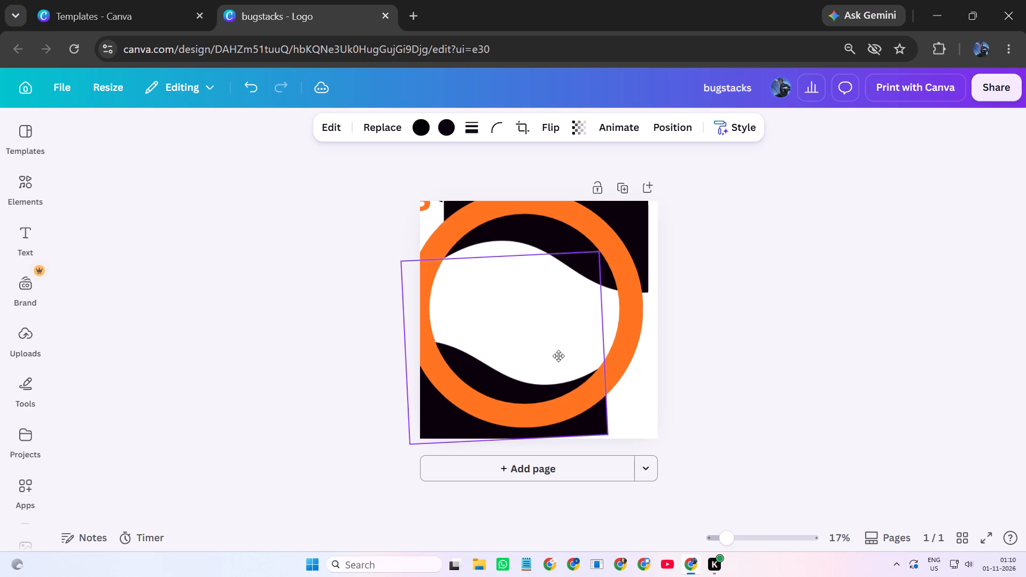
pyautogui.moveTo(558, 356); pyautogui.dragTo(577, 338)
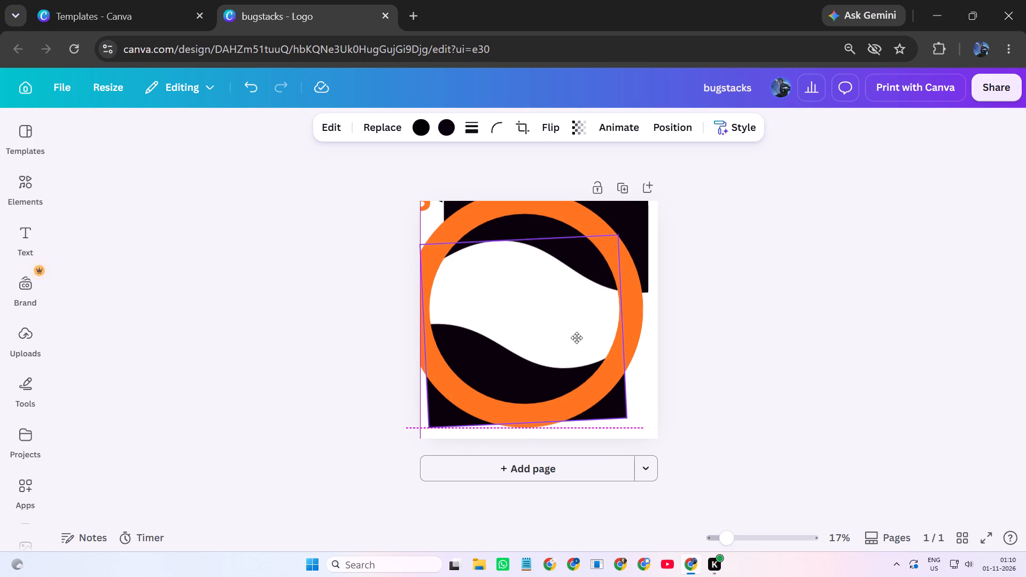
pyautogui.moveTo(577, 338); pyautogui.dragTo(573, 330)
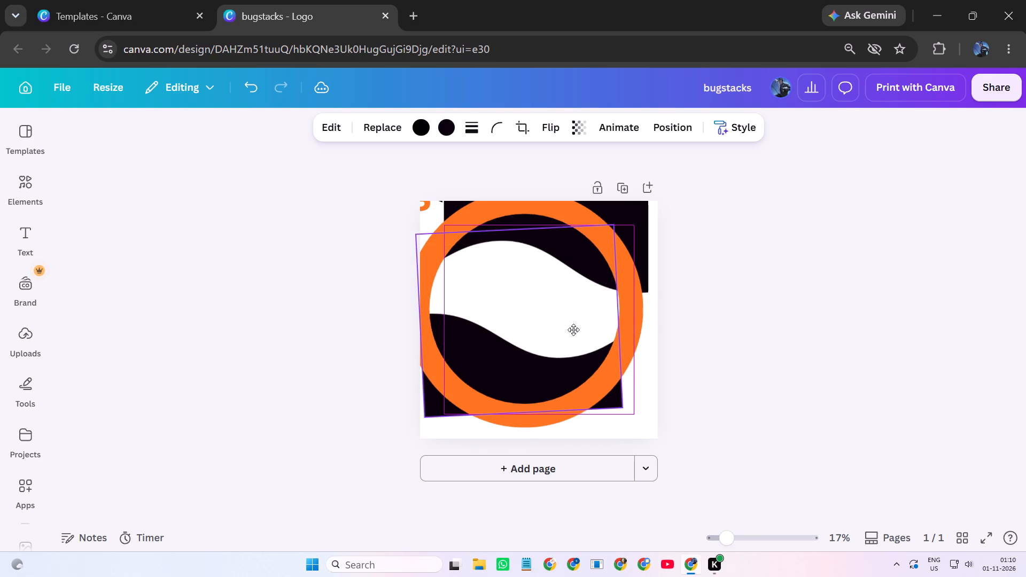
pyautogui.moveTo(573, 330); pyautogui.dragTo(588, 331)
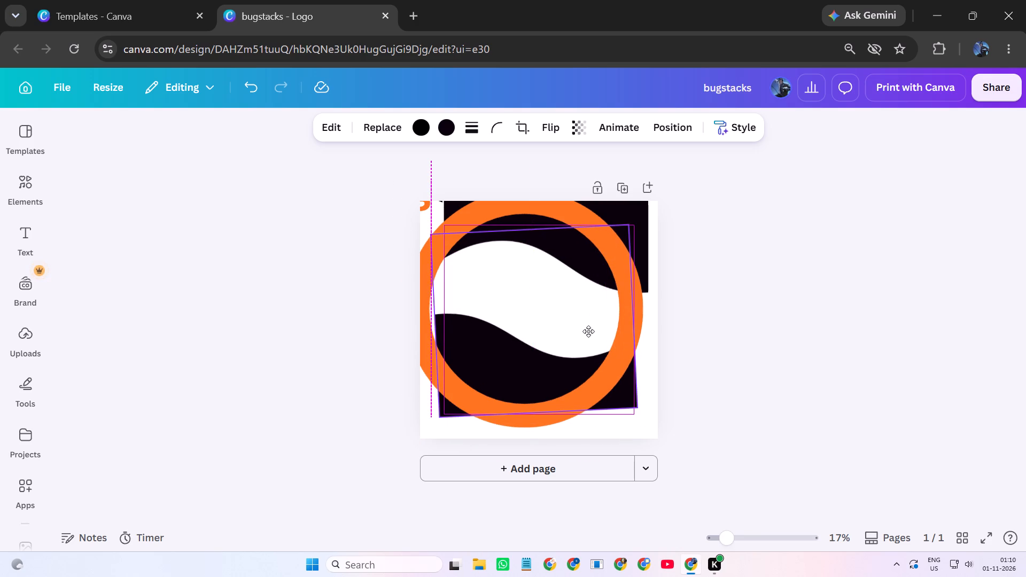
pyautogui.moveTo(588, 331); pyautogui.dragTo(589, 324)
pyautogui.click(590, 321)
pyautogui.moveTo(590, 312); pyautogui.dragTo(593, 321)
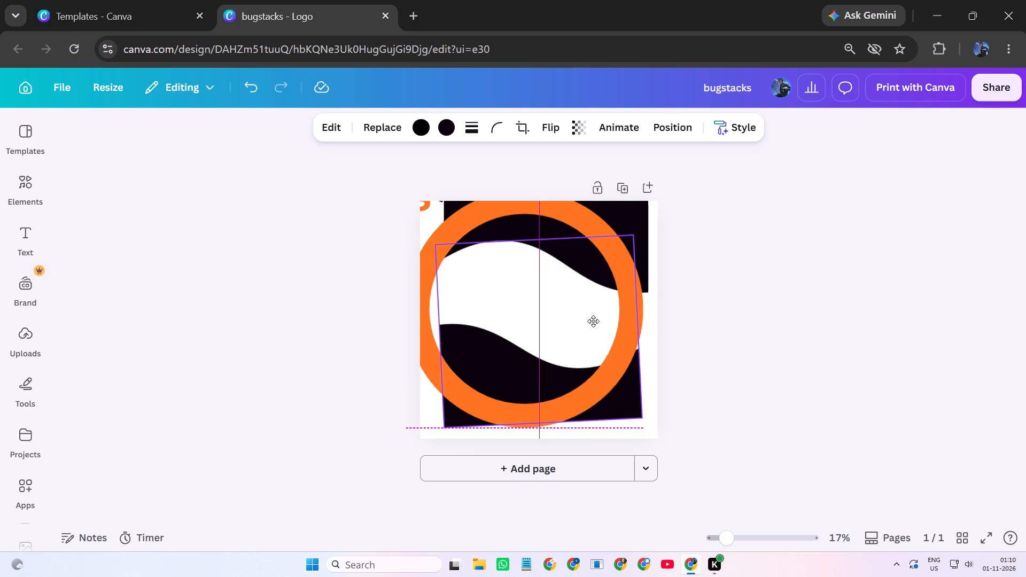
pyautogui.moveTo(593, 321); pyautogui.dragTo(586, 324)
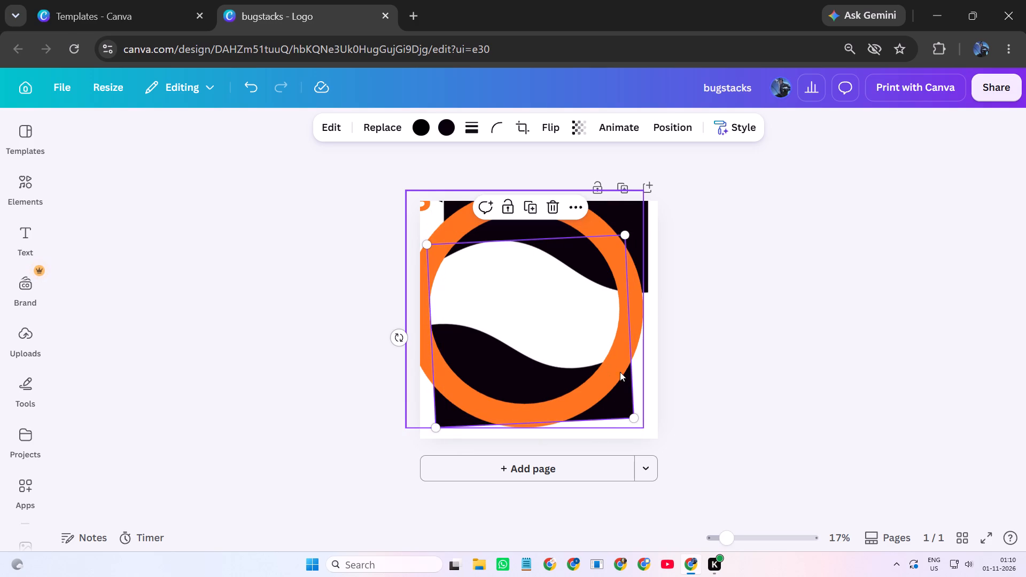
# Flip the lower black wave shape horizontally so its crest rises toward the ring's right side.
pyautogui.click(553, 124)
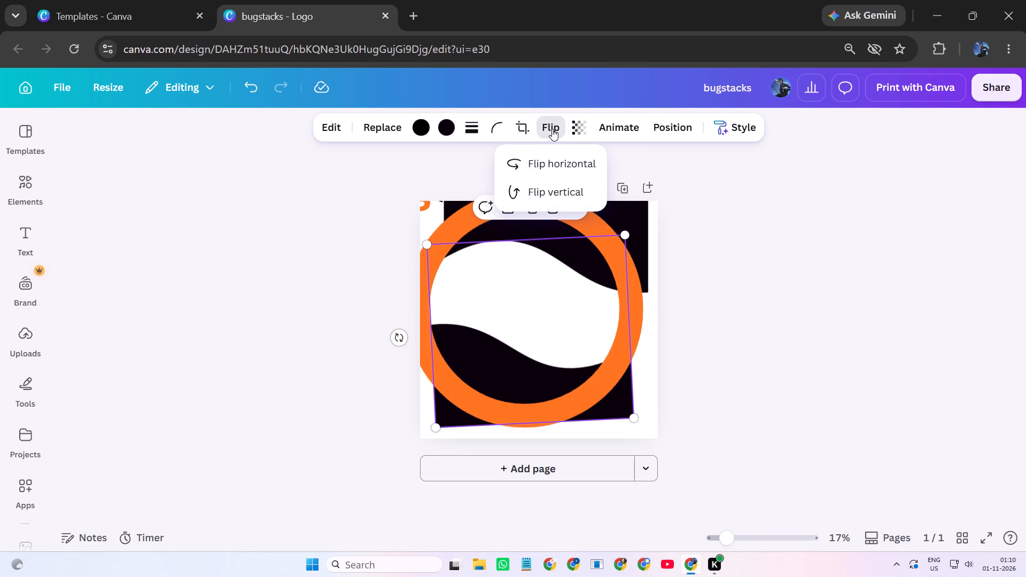
pyautogui.click(562, 158)
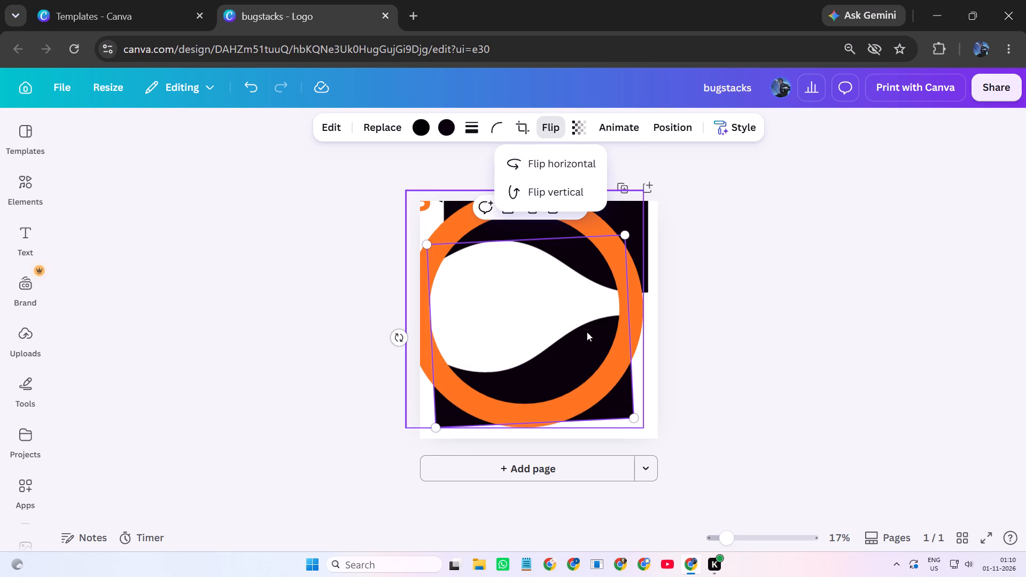
pyautogui.click(726, 418)
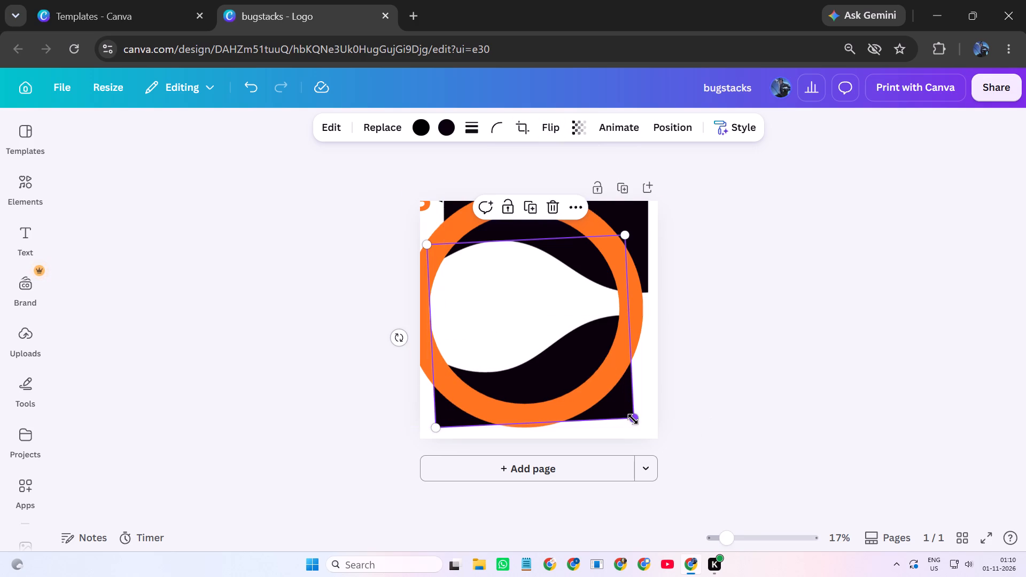
# Enlarge the lower black wave shape from its lower-right corner until it extends past the canvas's bottom and right edges.
pyautogui.moveTo(633, 419); pyautogui.dragTo(666, 449)
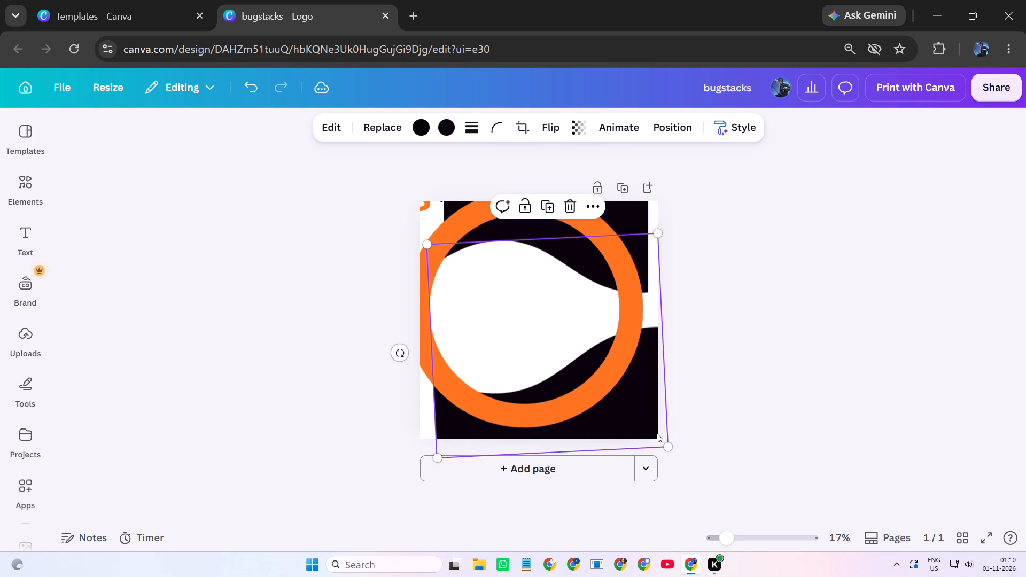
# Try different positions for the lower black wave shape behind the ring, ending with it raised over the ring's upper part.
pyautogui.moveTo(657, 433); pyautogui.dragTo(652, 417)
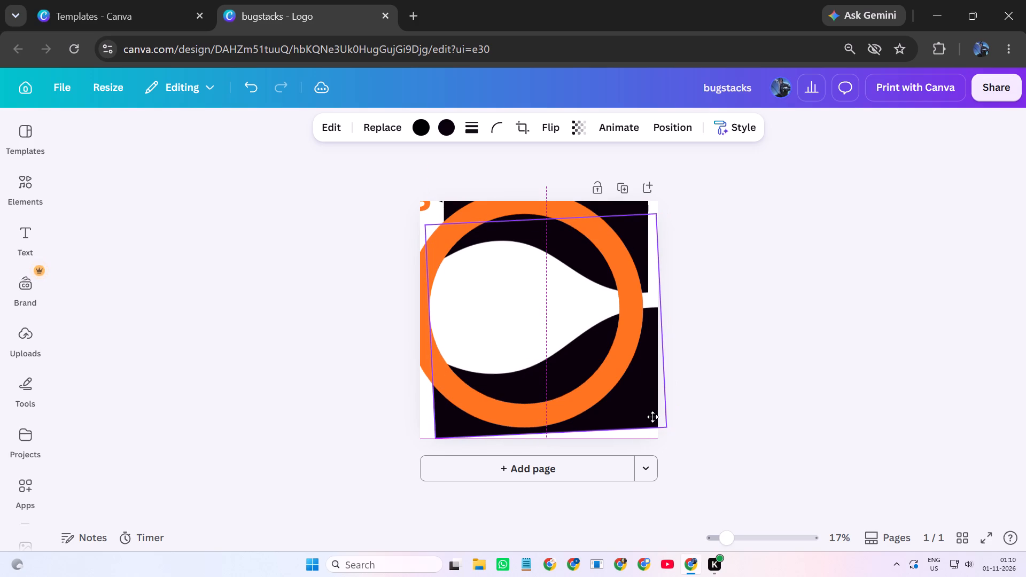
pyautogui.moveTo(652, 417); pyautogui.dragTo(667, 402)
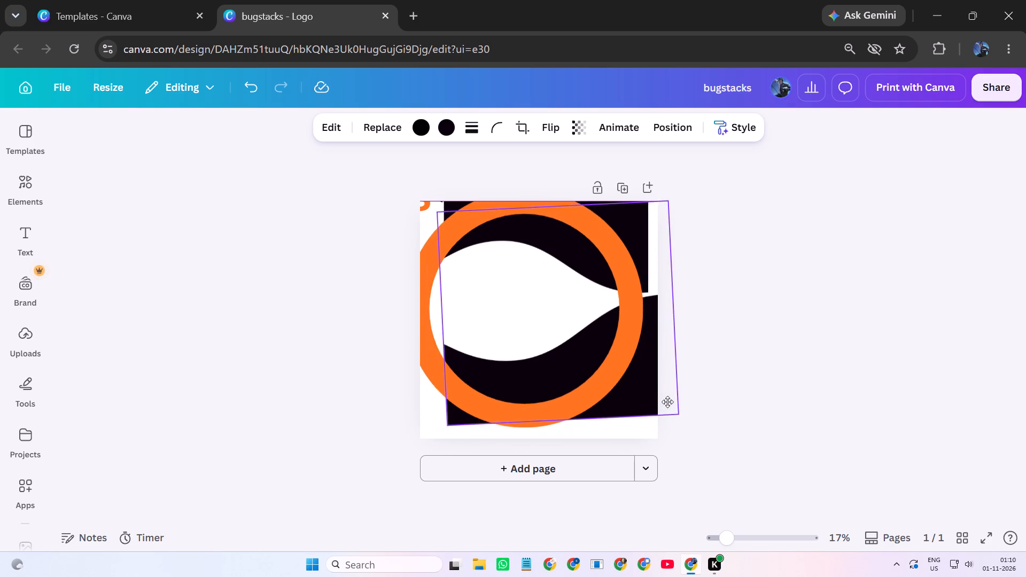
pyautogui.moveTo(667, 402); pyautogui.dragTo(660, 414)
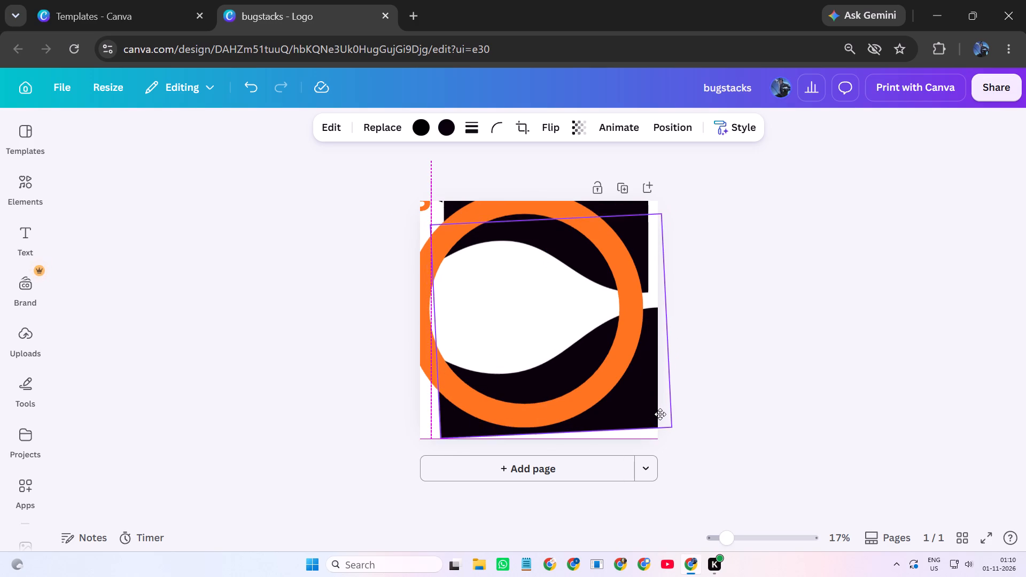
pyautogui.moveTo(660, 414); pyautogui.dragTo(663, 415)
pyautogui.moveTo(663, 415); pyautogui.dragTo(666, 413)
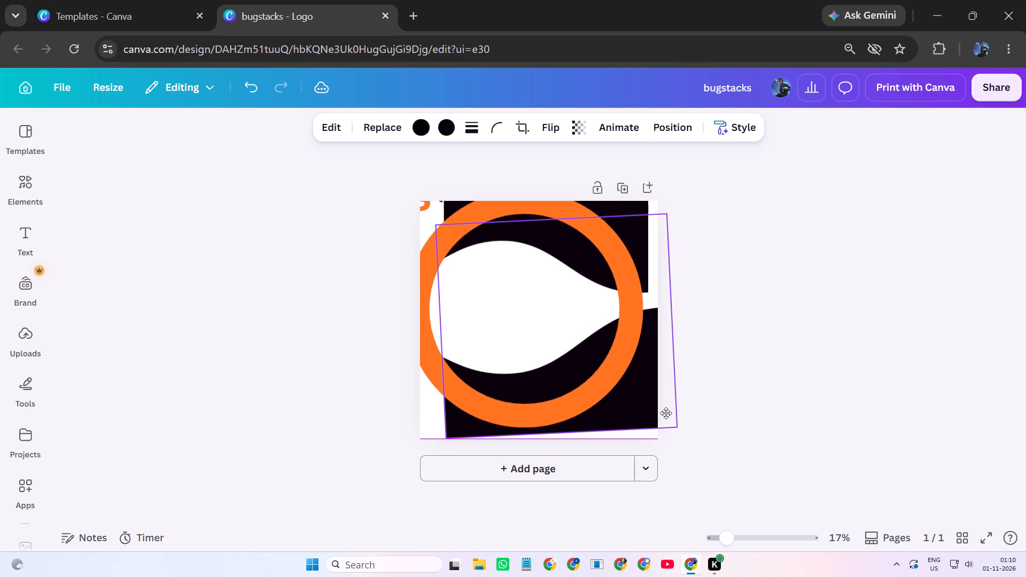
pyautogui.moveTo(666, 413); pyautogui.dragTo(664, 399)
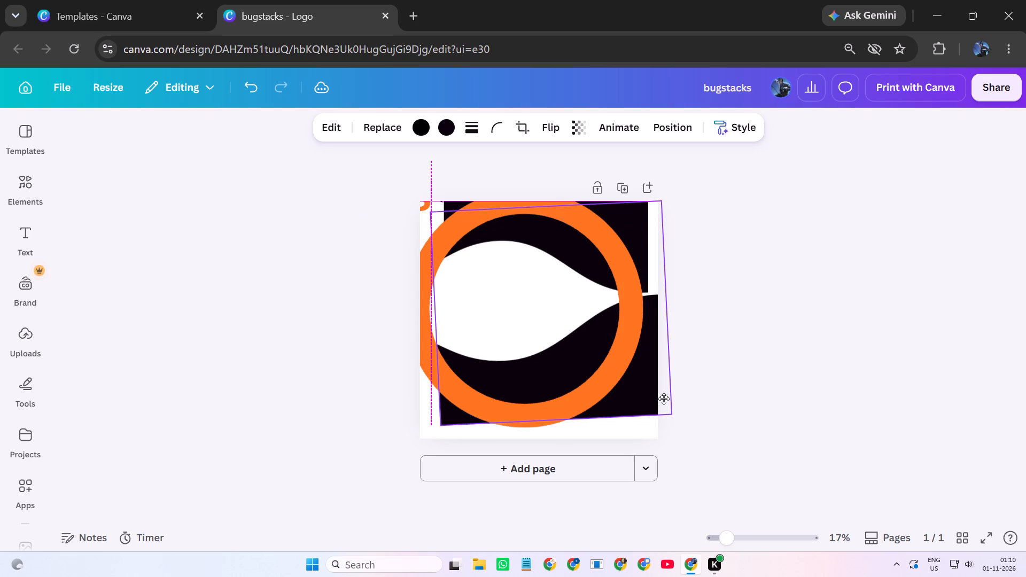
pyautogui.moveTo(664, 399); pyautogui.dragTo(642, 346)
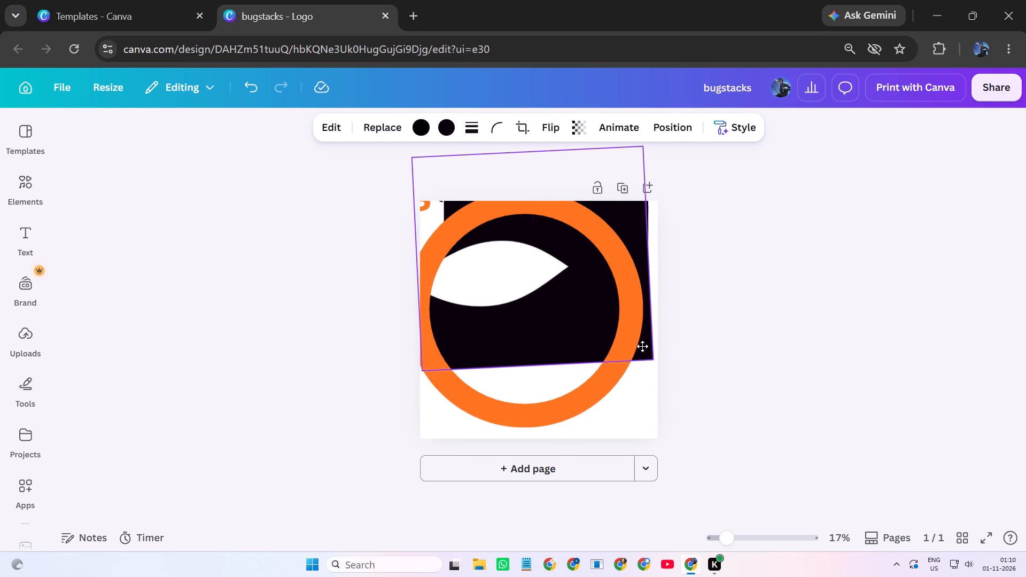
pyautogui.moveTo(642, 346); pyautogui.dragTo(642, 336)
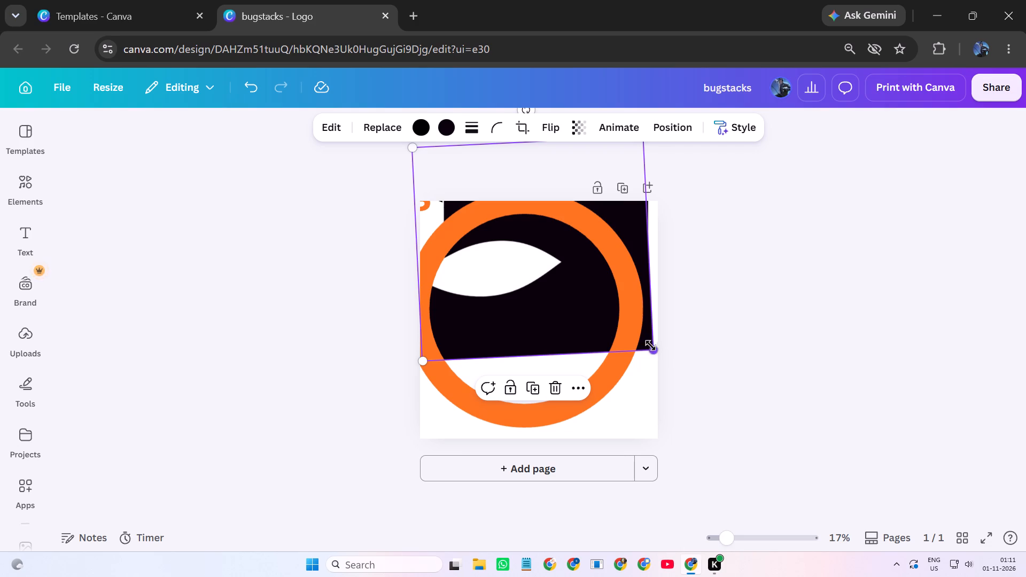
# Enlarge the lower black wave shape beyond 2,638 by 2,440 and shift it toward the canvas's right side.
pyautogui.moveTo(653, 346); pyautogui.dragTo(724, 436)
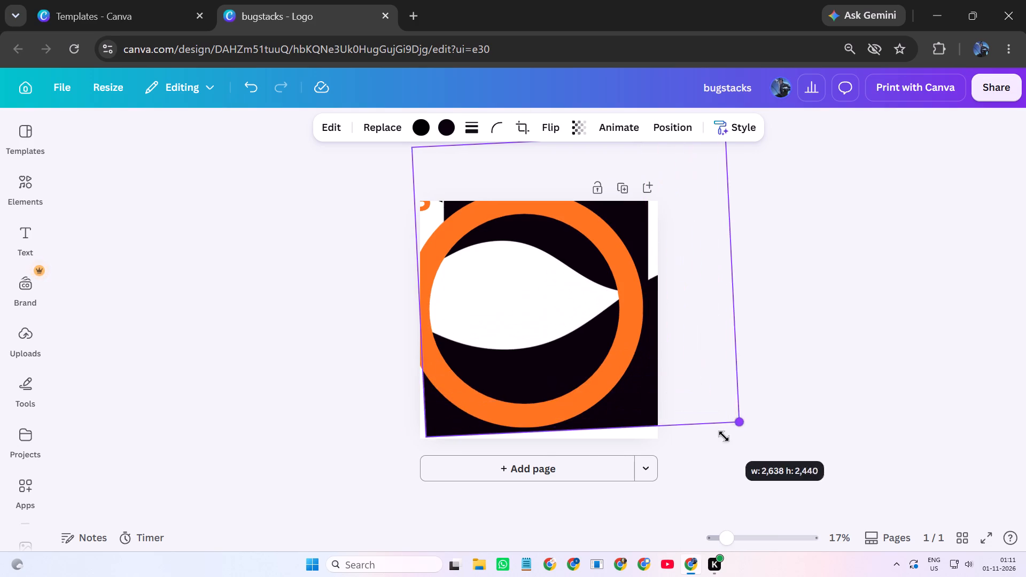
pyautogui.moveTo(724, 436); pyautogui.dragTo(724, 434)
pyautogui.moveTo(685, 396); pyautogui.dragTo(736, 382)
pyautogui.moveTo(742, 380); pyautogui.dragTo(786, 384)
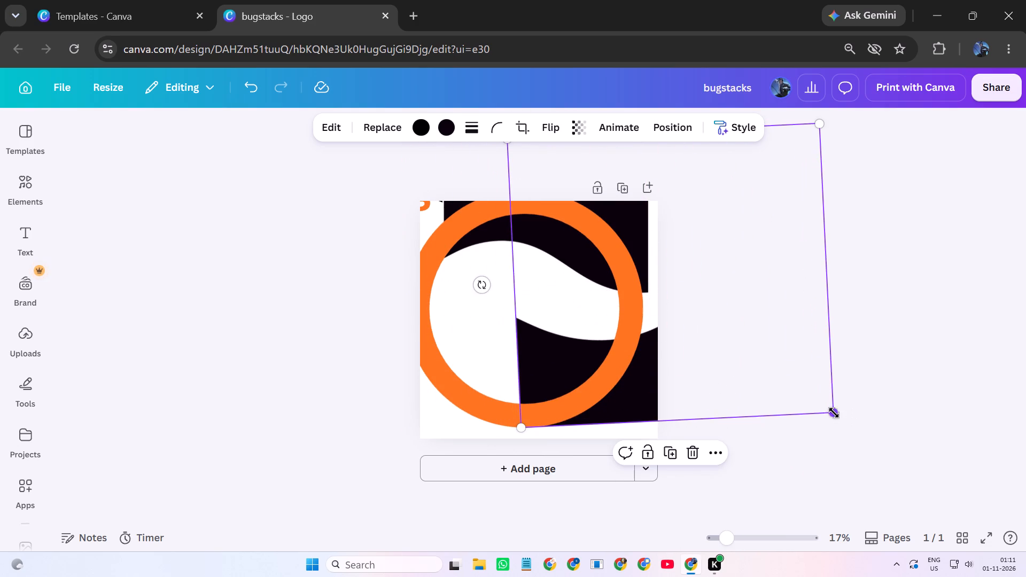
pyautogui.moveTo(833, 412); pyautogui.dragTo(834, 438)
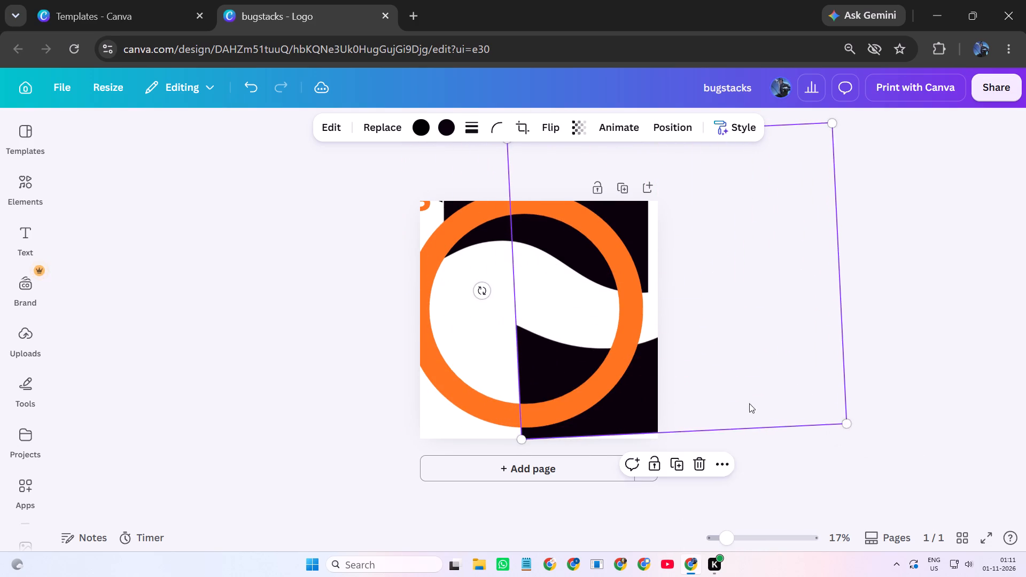
# Shrink the lower black wave shape to about the ring's inner width and place it behind the ring's lower half.
pyautogui.moveTo(749, 403); pyautogui.dragTo(855, 498)
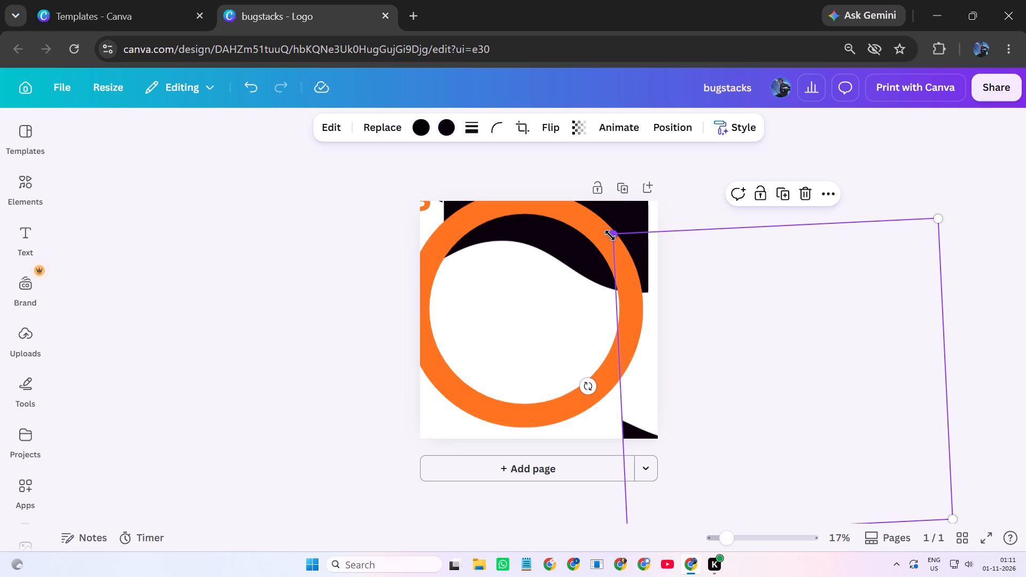
pyautogui.moveTo(611, 235); pyautogui.dragTo(598, 248)
pyautogui.moveTo(797, 378); pyautogui.dragTo(665, 316)
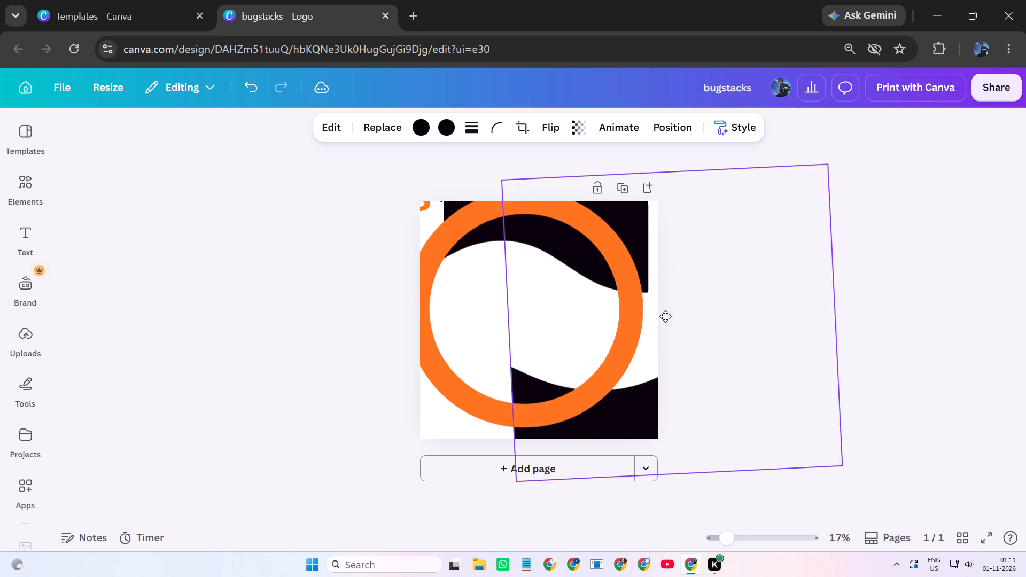
pyautogui.moveTo(665, 316); pyautogui.dragTo(658, 315)
pyautogui.moveTo(472, 167); pyautogui.dragTo(734, 357)
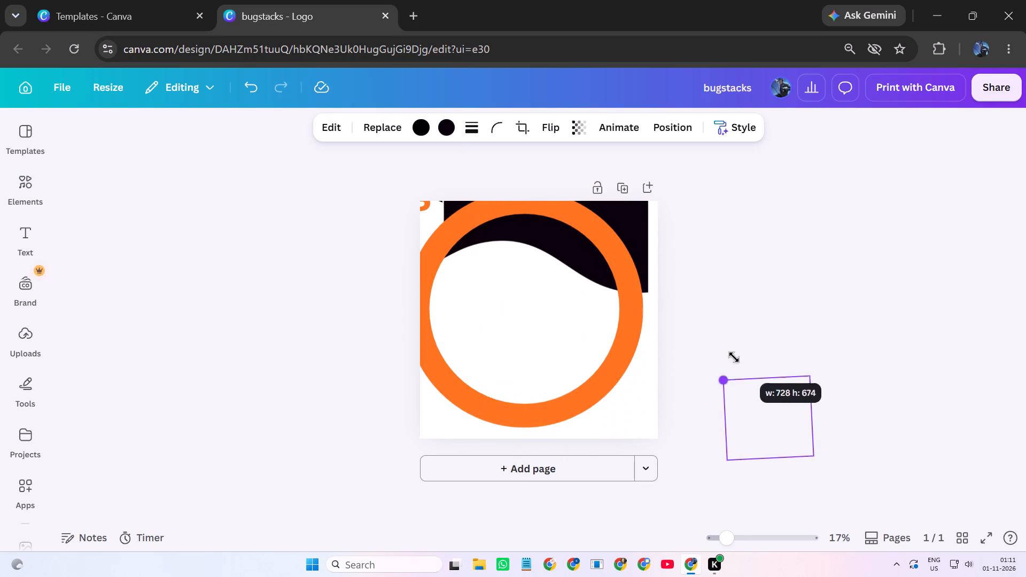
pyautogui.moveTo(734, 357); pyautogui.dragTo(605, 326)
pyautogui.moveTo(736, 368); pyautogui.dragTo(546, 317)
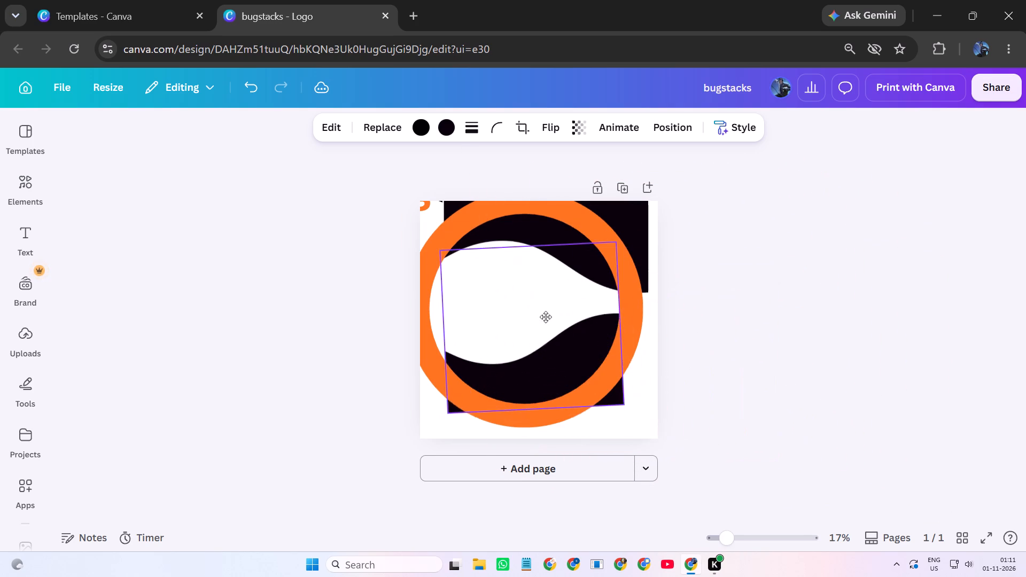
pyautogui.moveTo(546, 317); pyautogui.dragTo(553, 322)
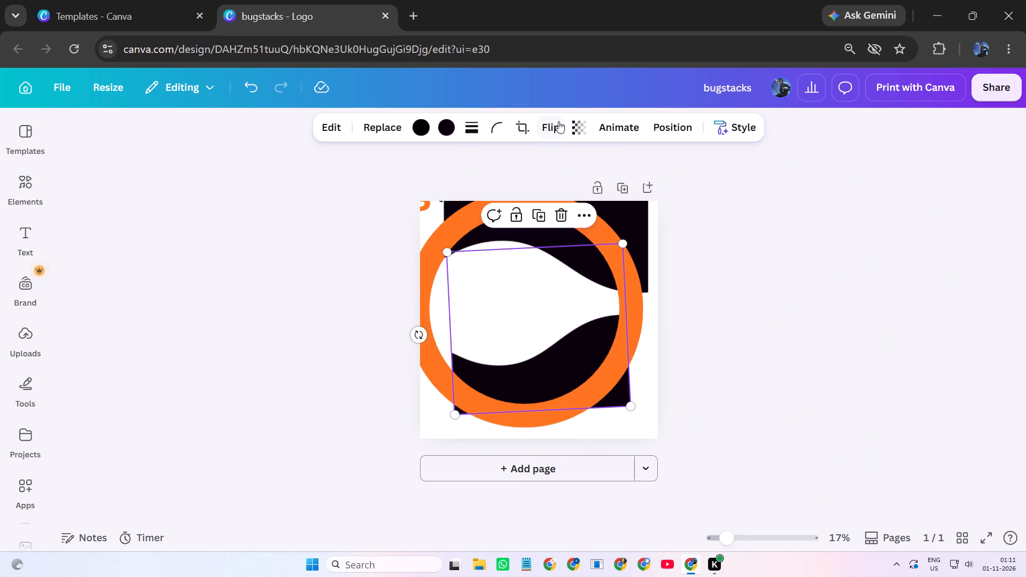
# Flip the lower black wave horizontally and shift it down and left so it fills the ring's bottom.
pyautogui.click(558, 121)
pyautogui.click(572, 161)
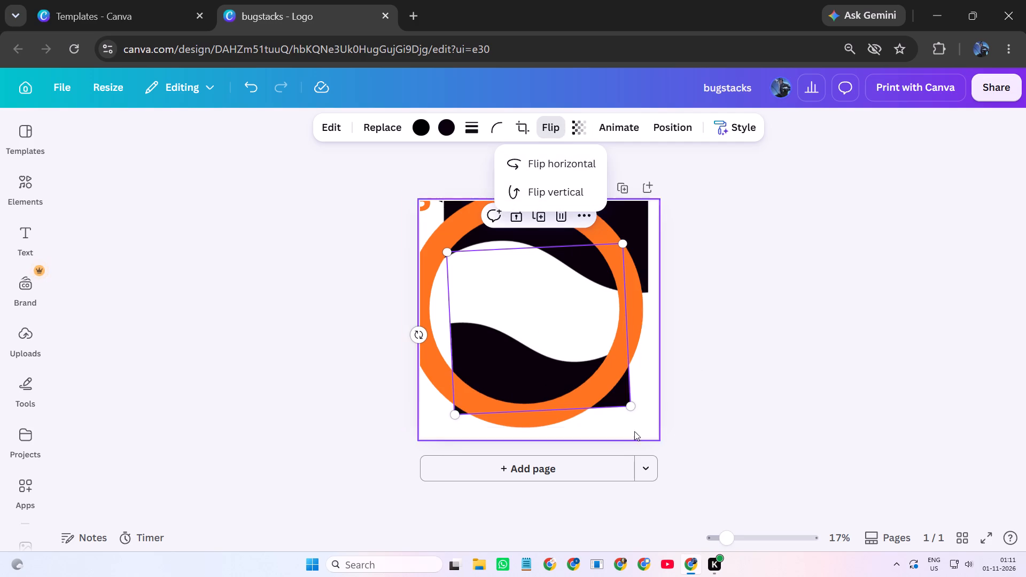
pyautogui.moveTo(619, 399); pyautogui.dragTo(604, 402)
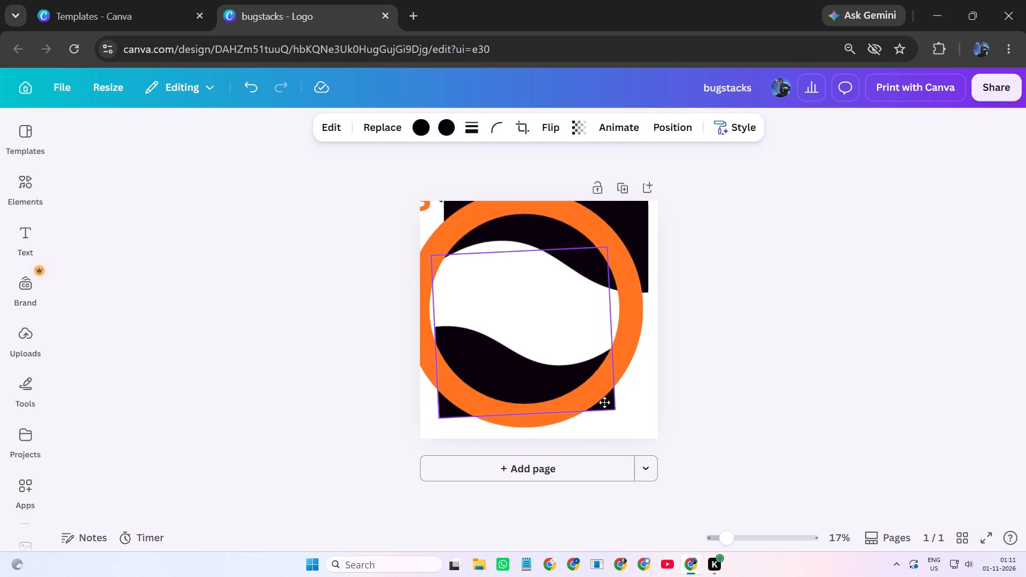
pyautogui.moveTo(604, 402); pyautogui.dragTo(603, 416)
pyautogui.click(804, 400)
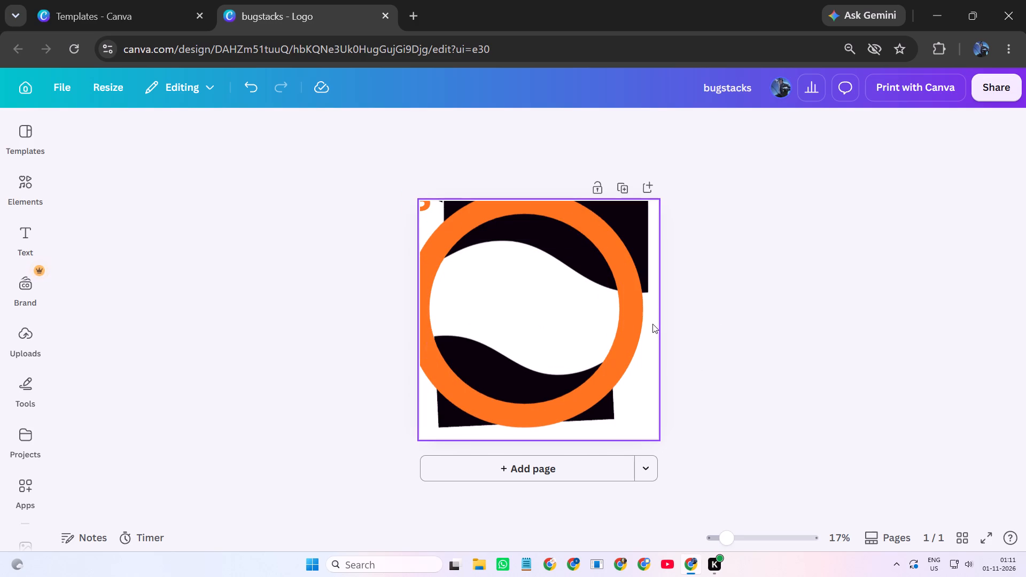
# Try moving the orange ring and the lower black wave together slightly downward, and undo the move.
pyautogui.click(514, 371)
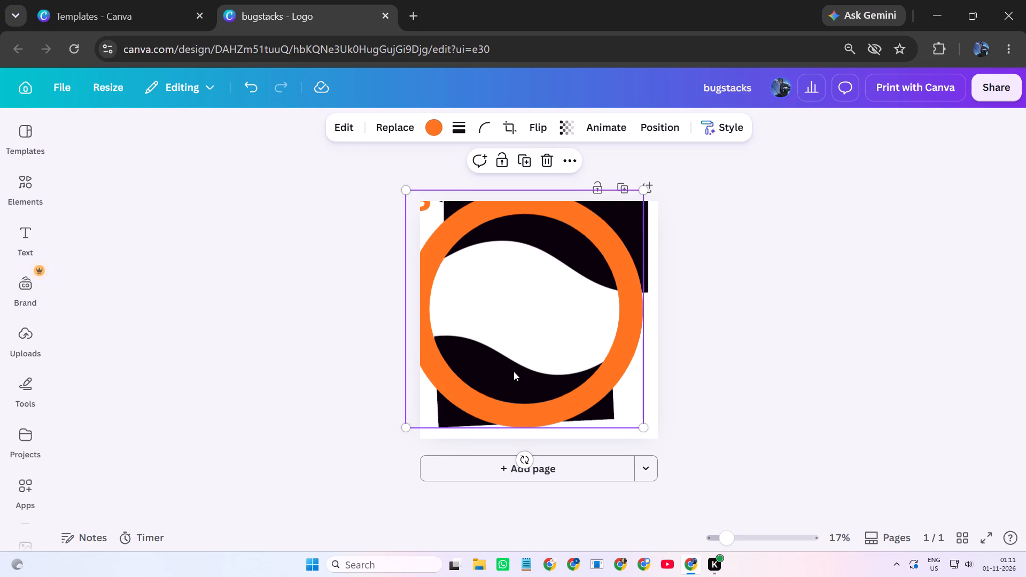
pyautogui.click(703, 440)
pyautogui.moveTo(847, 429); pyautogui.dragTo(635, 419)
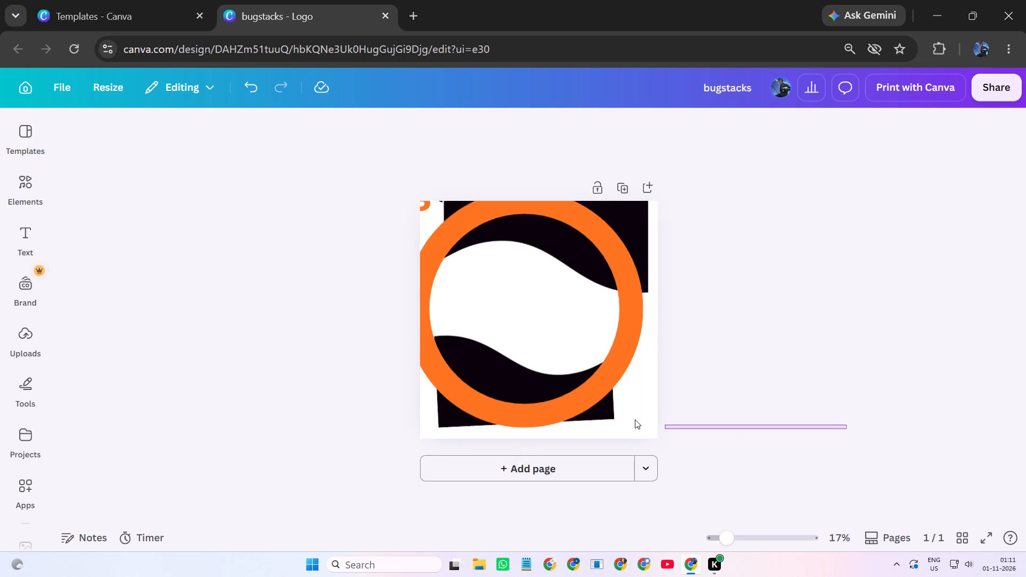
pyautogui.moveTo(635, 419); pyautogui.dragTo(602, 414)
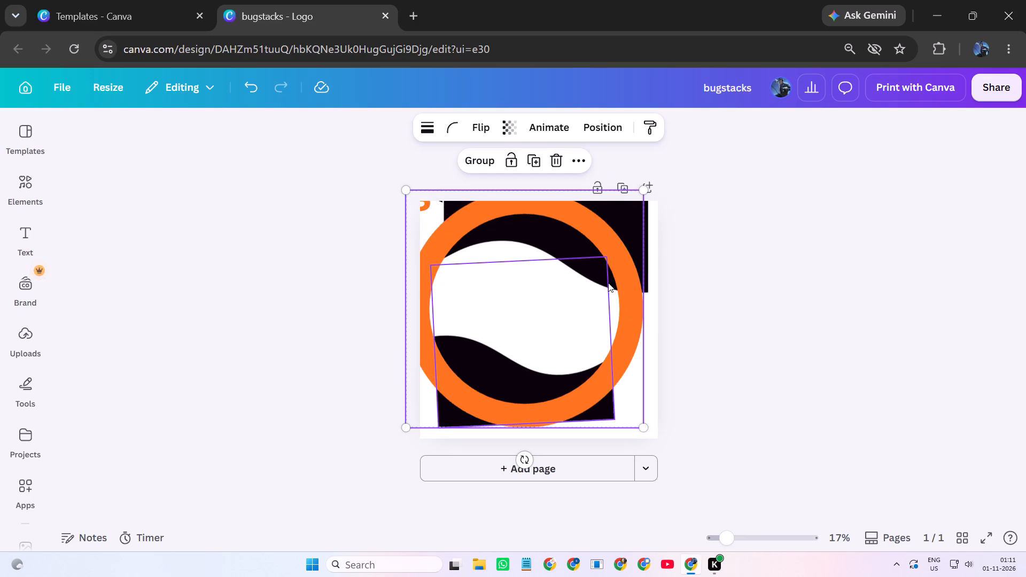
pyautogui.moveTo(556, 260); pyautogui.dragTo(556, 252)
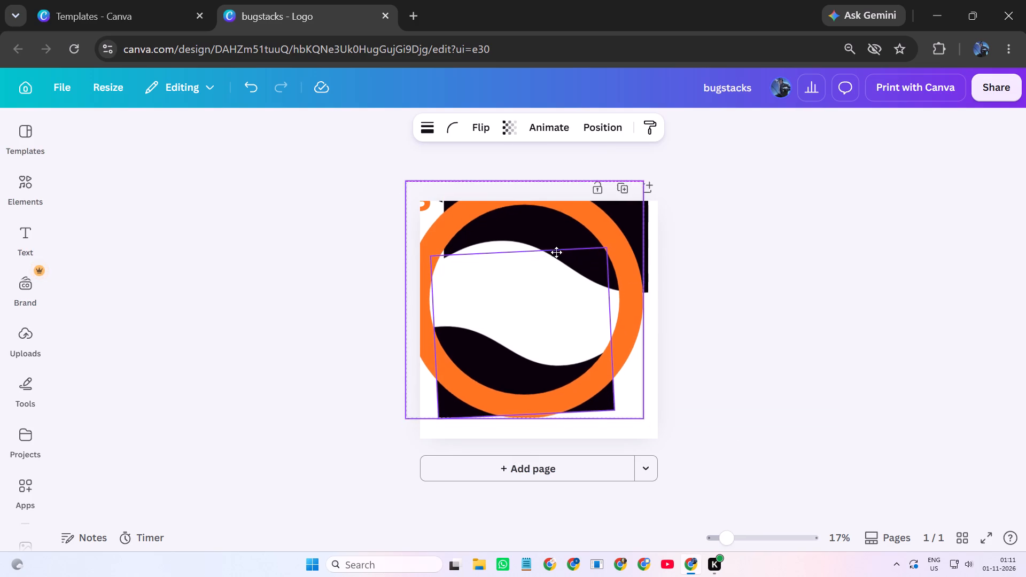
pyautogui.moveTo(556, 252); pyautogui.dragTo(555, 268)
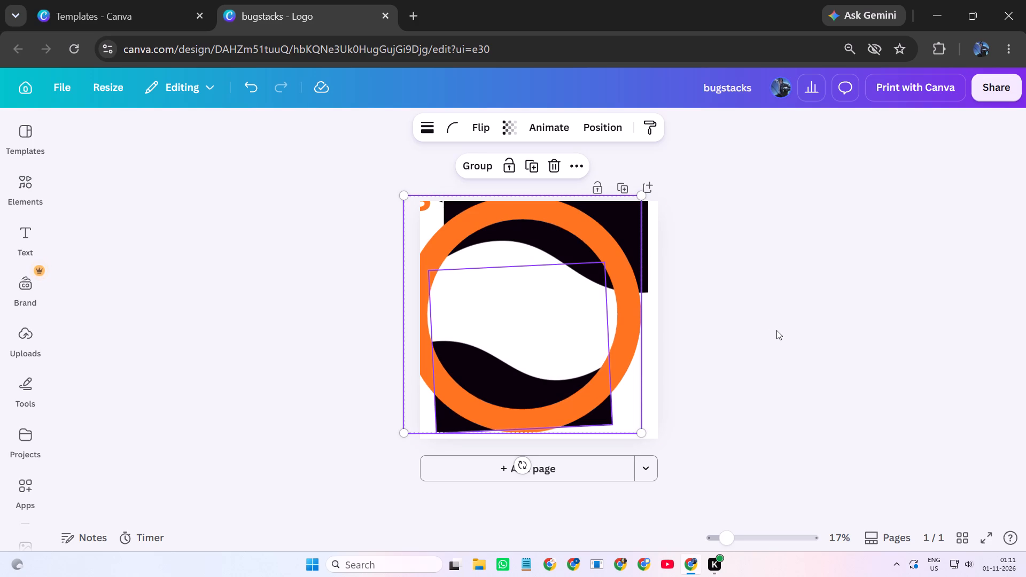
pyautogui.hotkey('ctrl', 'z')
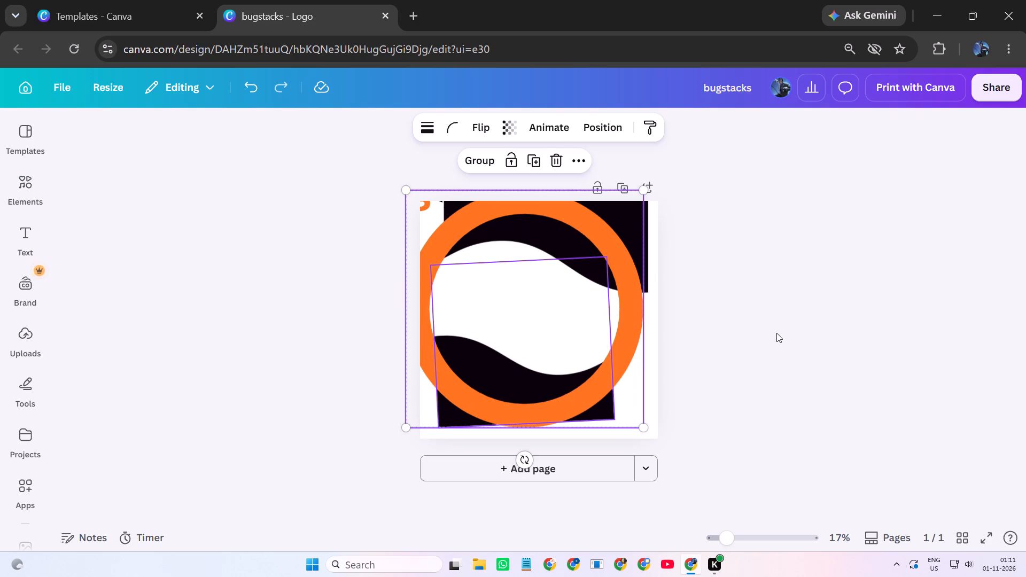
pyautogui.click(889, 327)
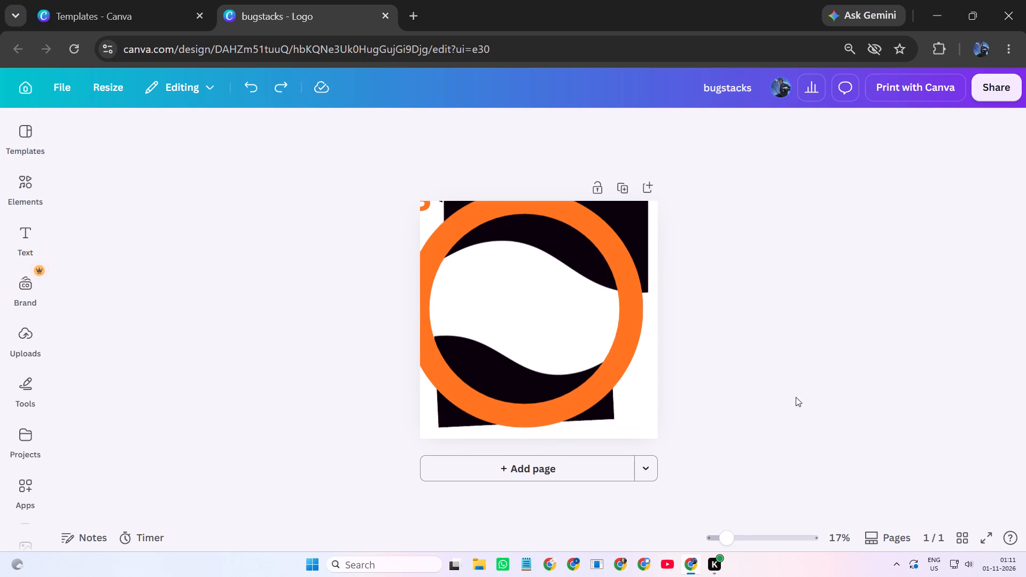
# Move the orange ring aside to the right to reach the lower black wave, and shift the wave into the canvas's lower-left corner.
pyautogui.click(457, 420)
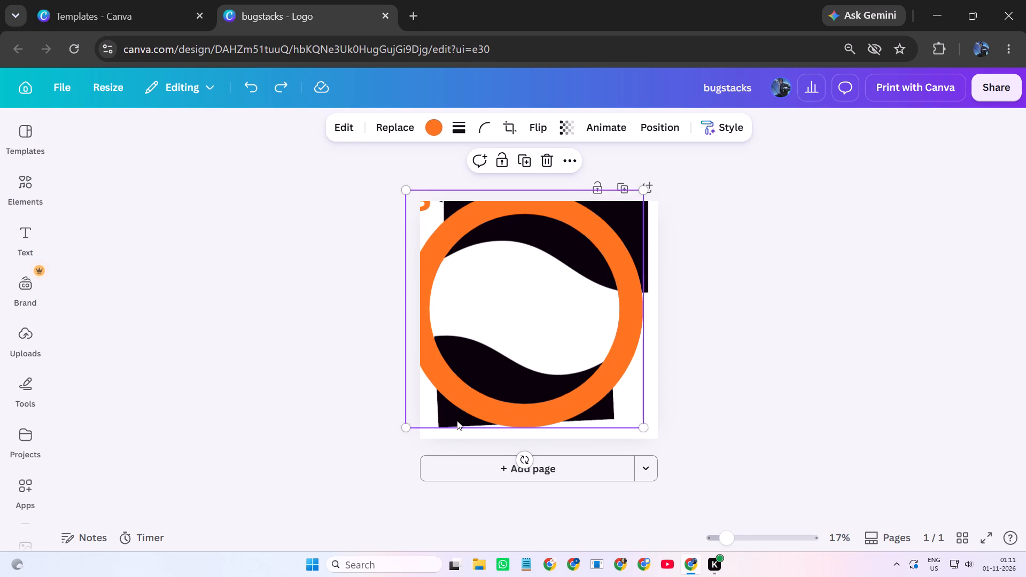
pyautogui.click(407, 441)
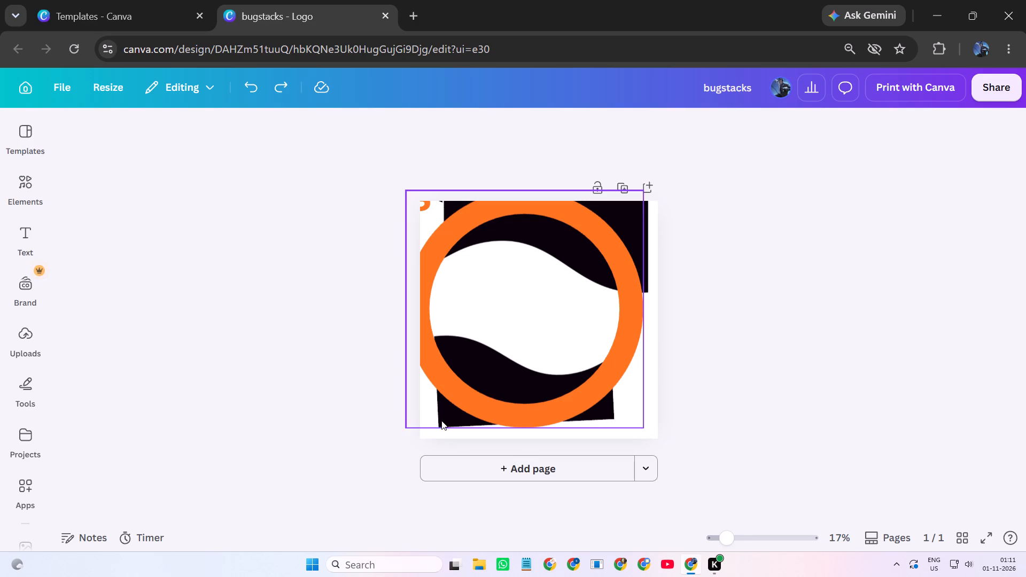
pyautogui.click(452, 418)
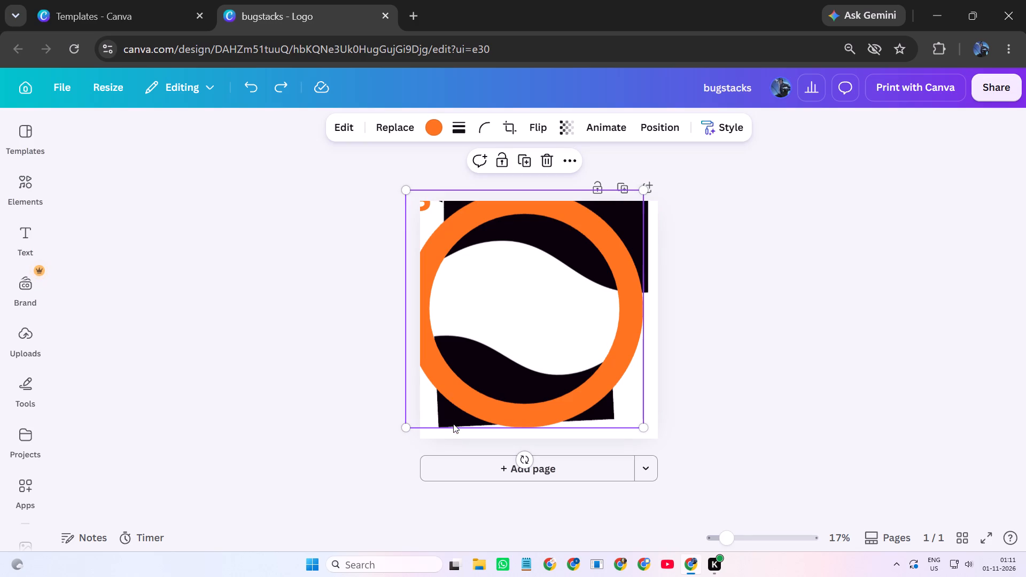
pyautogui.click(483, 386)
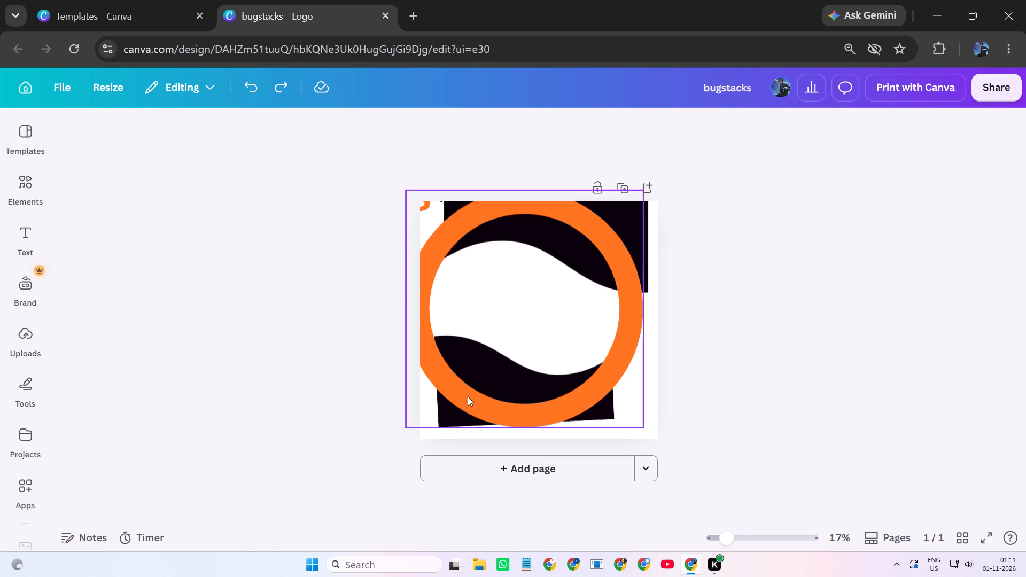
pyautogui.moveTo(600, 410); pyautogui.dragTo(657, 408)
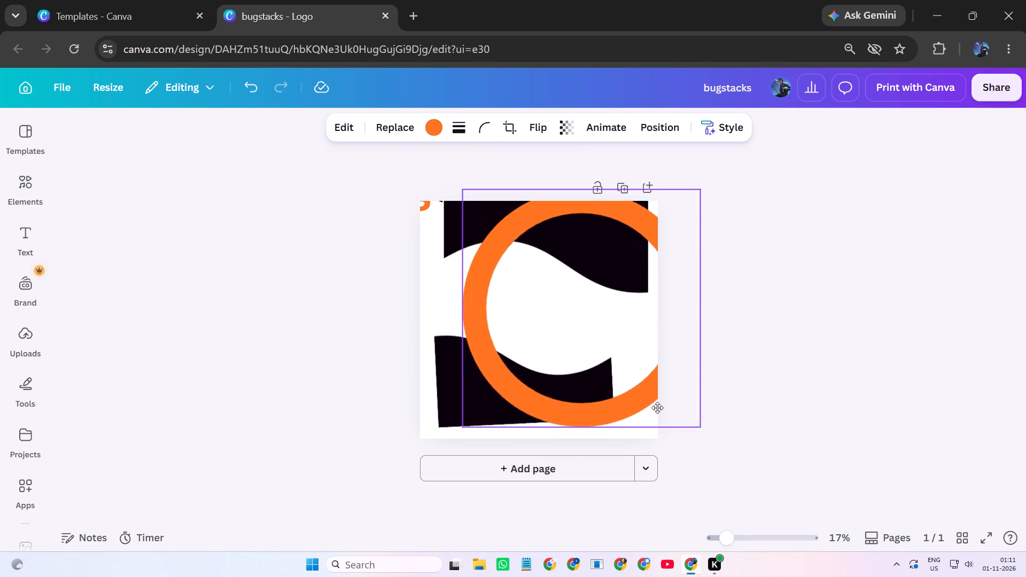
pyautogui.moveTo(657, 408); pyautogui.dragTo(657, 404)
pyautogui.moveTo(441, 403); pyautogui.dragTo(424, 414)
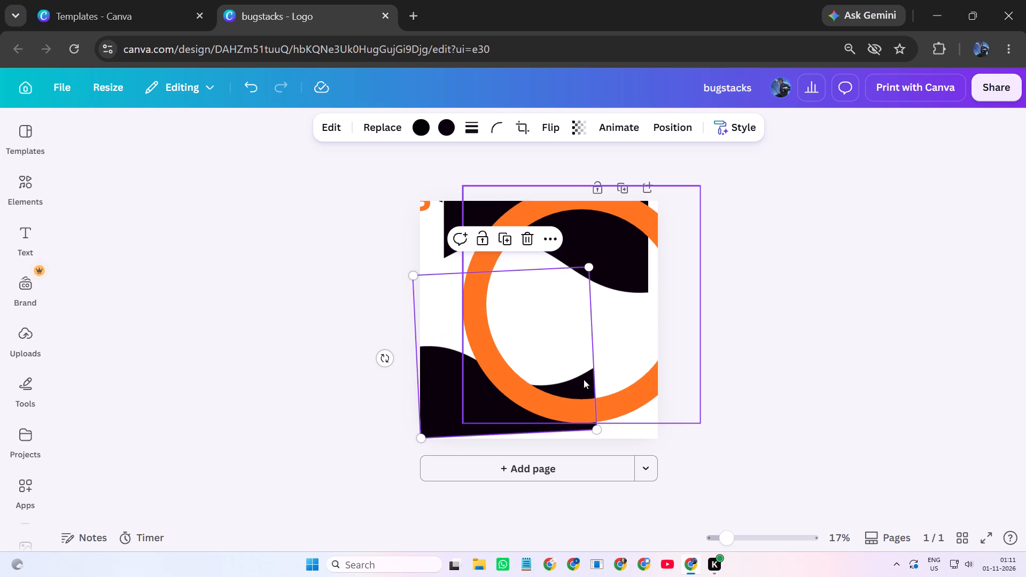
# Move the orange ring back left so it frames both black waves, its right edge level with the upper wave's.
pyautogui.moveTo(634, 366); pyautogui.dragTo(583, 367)
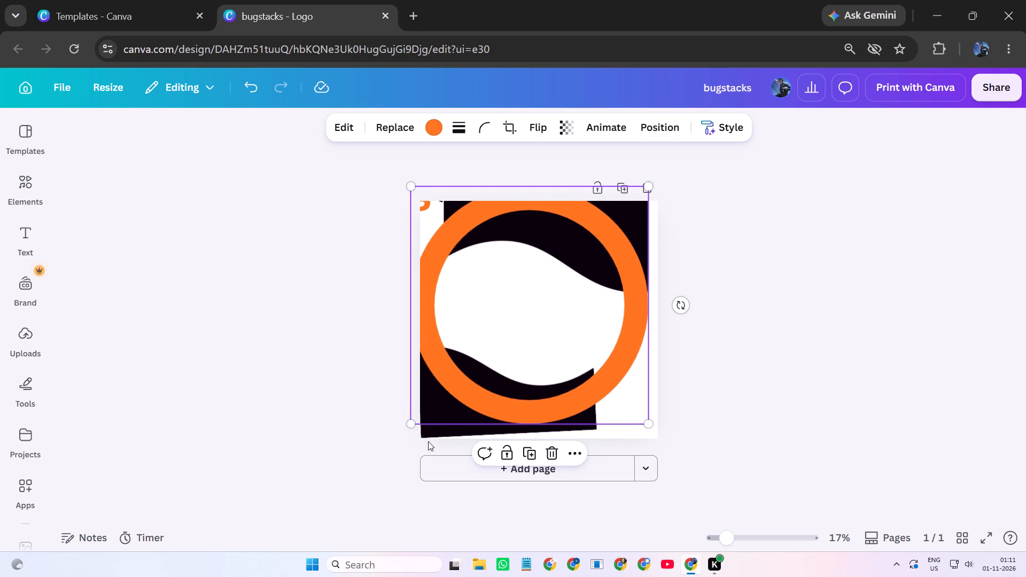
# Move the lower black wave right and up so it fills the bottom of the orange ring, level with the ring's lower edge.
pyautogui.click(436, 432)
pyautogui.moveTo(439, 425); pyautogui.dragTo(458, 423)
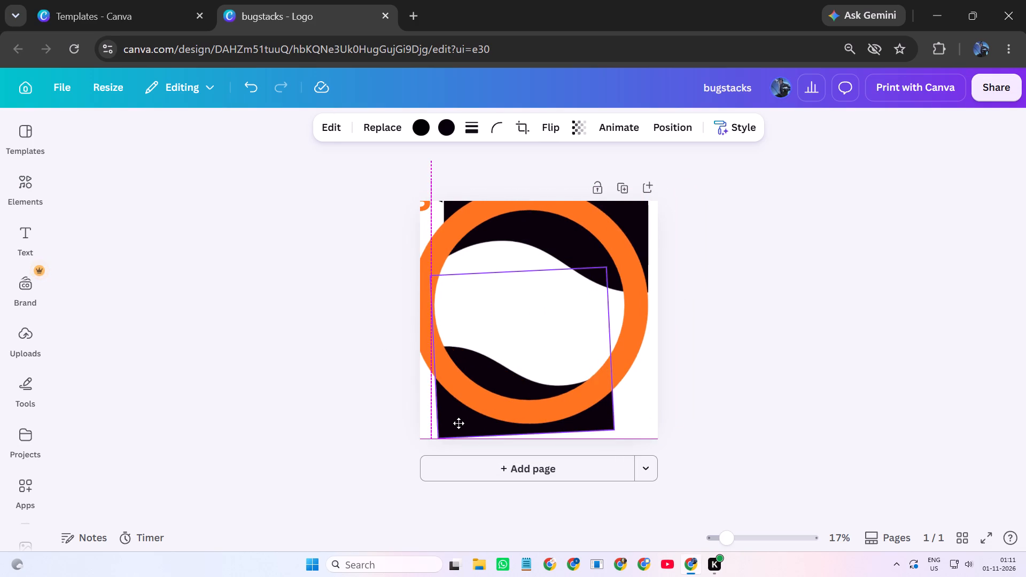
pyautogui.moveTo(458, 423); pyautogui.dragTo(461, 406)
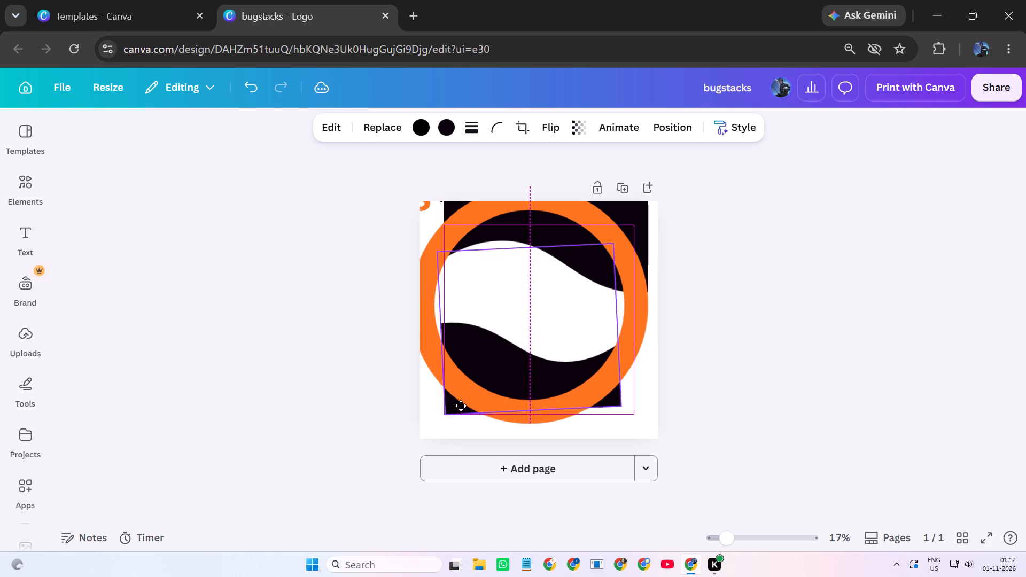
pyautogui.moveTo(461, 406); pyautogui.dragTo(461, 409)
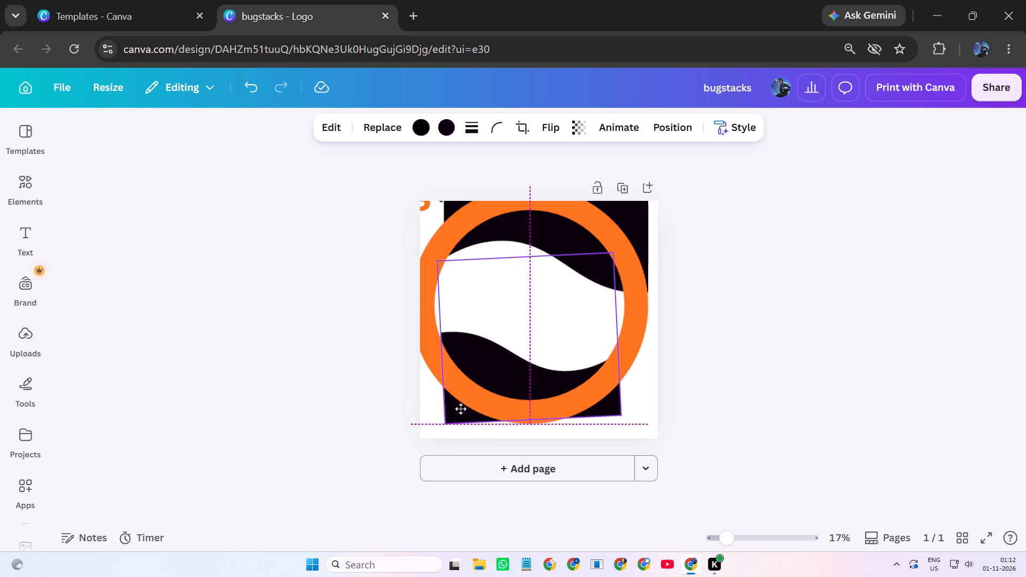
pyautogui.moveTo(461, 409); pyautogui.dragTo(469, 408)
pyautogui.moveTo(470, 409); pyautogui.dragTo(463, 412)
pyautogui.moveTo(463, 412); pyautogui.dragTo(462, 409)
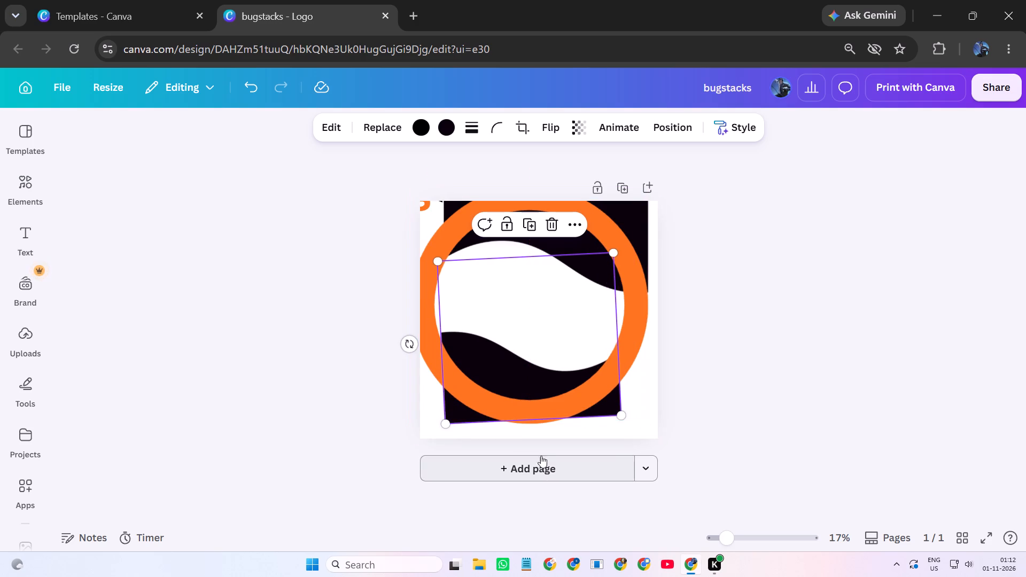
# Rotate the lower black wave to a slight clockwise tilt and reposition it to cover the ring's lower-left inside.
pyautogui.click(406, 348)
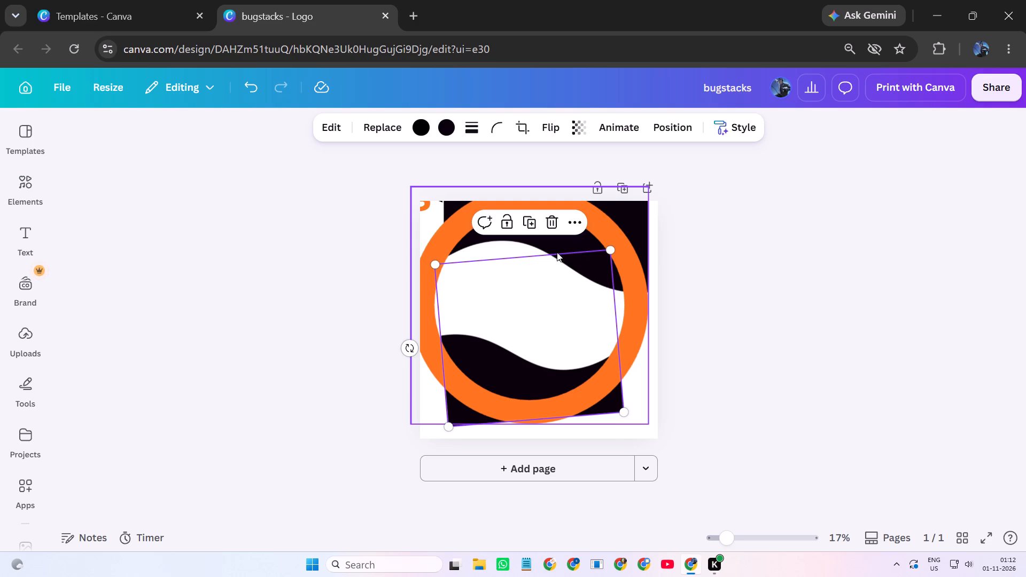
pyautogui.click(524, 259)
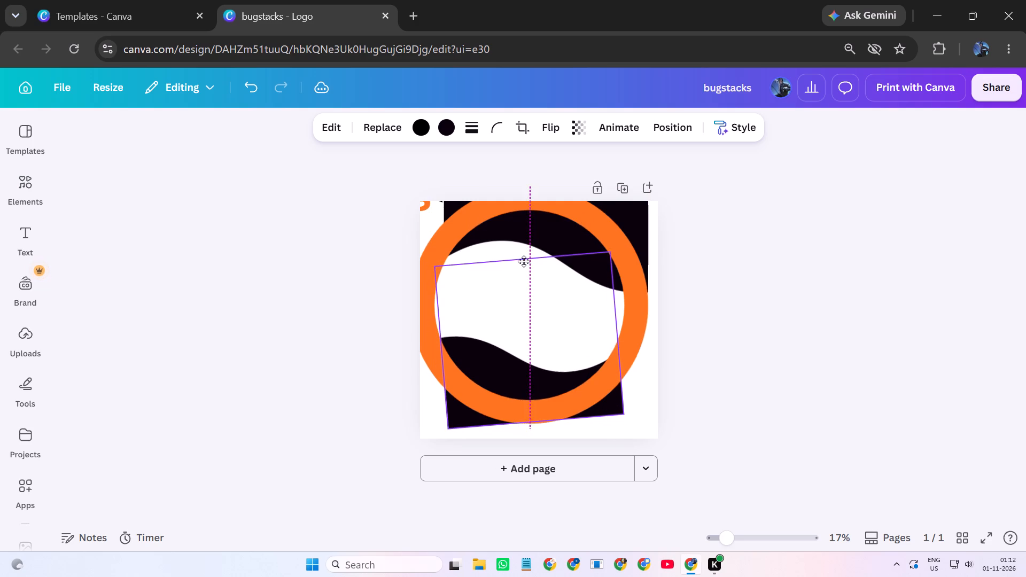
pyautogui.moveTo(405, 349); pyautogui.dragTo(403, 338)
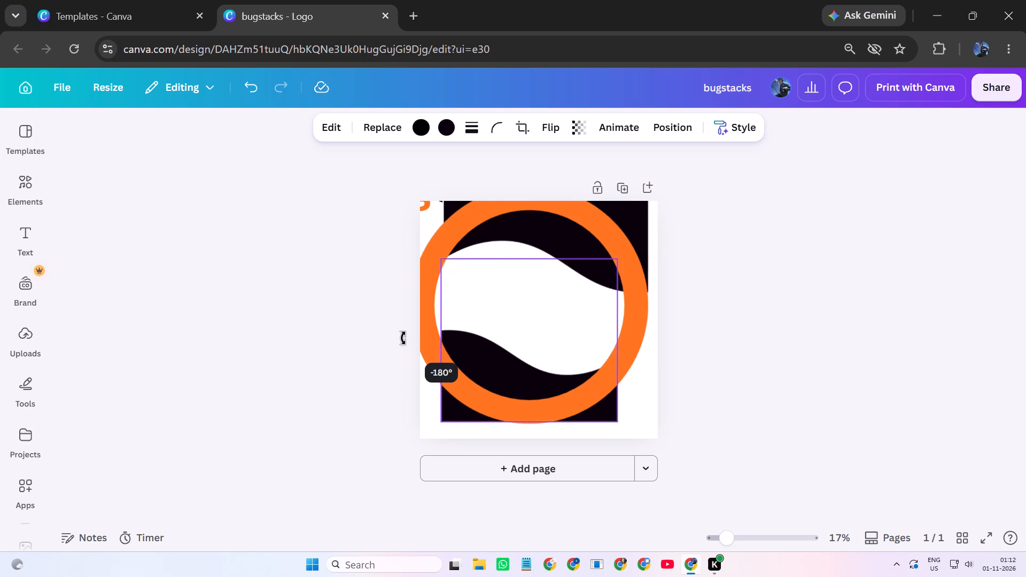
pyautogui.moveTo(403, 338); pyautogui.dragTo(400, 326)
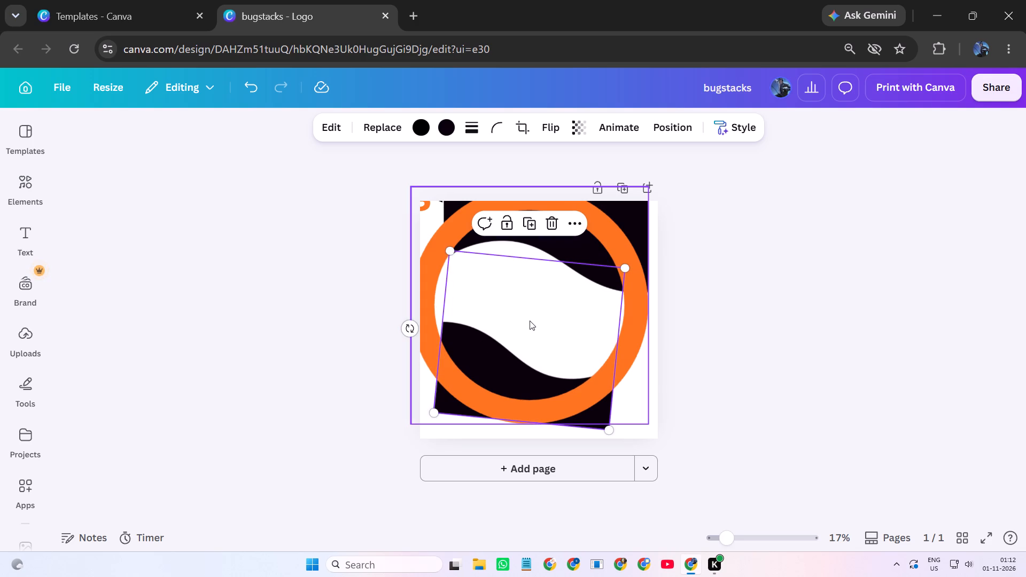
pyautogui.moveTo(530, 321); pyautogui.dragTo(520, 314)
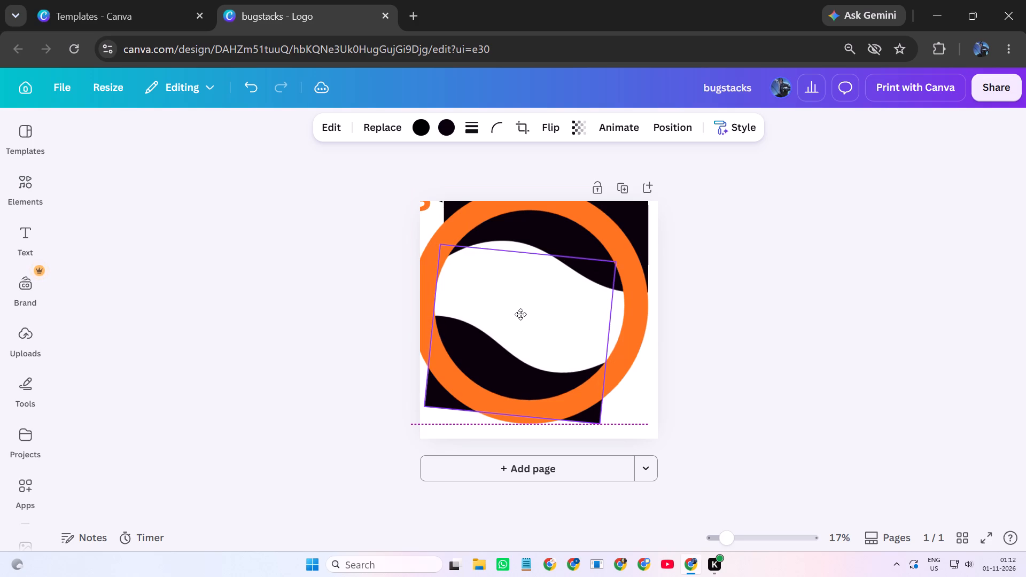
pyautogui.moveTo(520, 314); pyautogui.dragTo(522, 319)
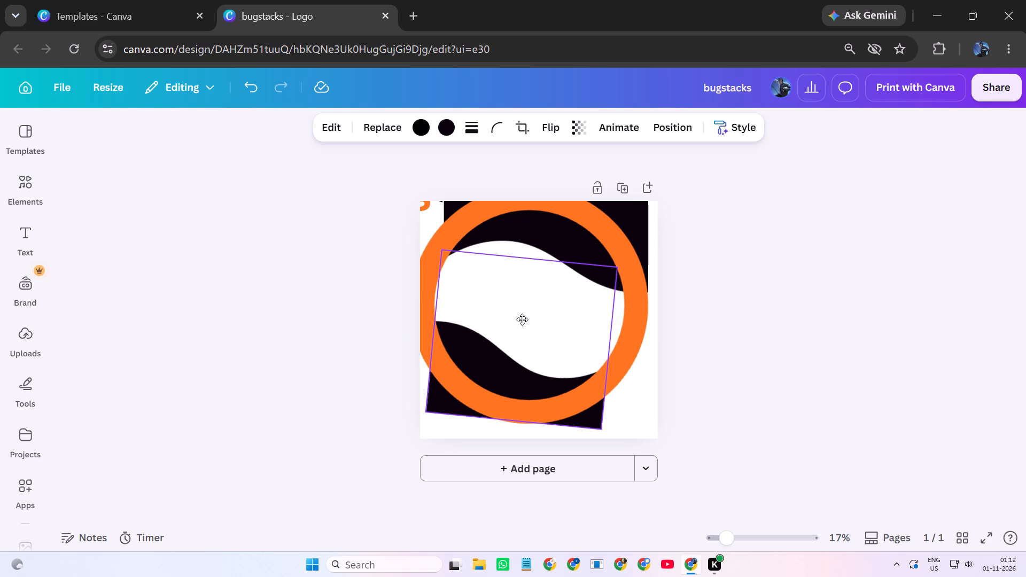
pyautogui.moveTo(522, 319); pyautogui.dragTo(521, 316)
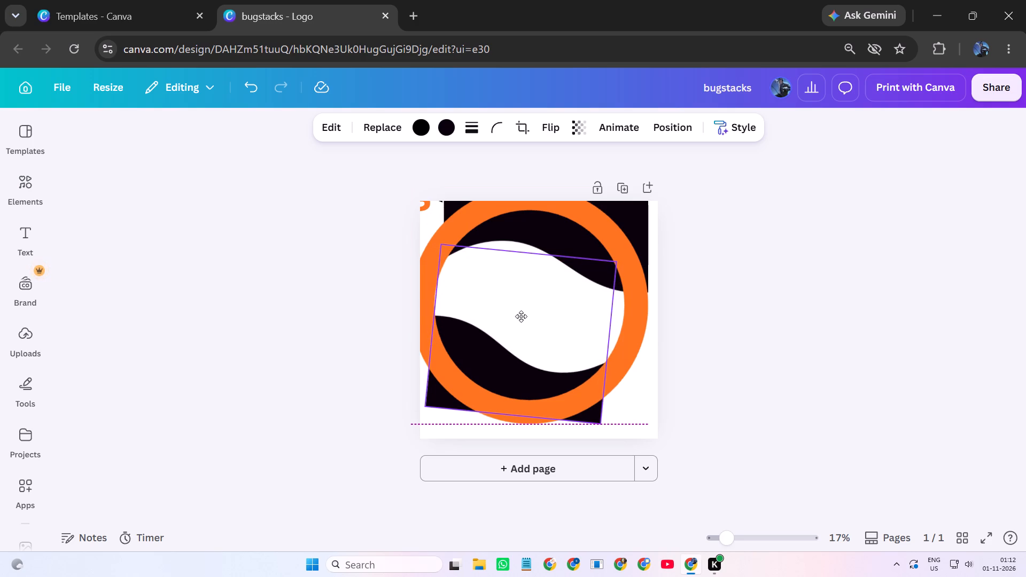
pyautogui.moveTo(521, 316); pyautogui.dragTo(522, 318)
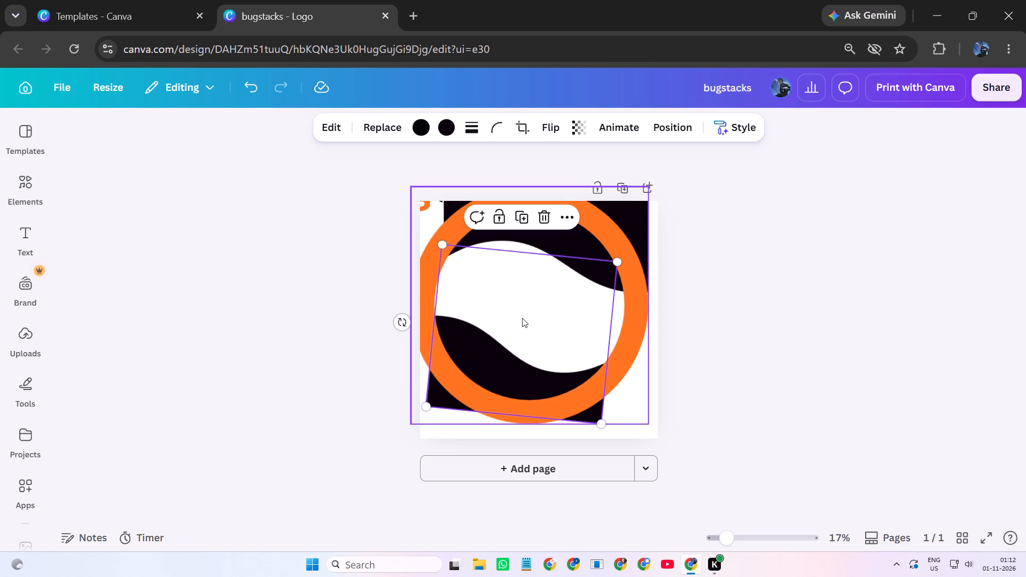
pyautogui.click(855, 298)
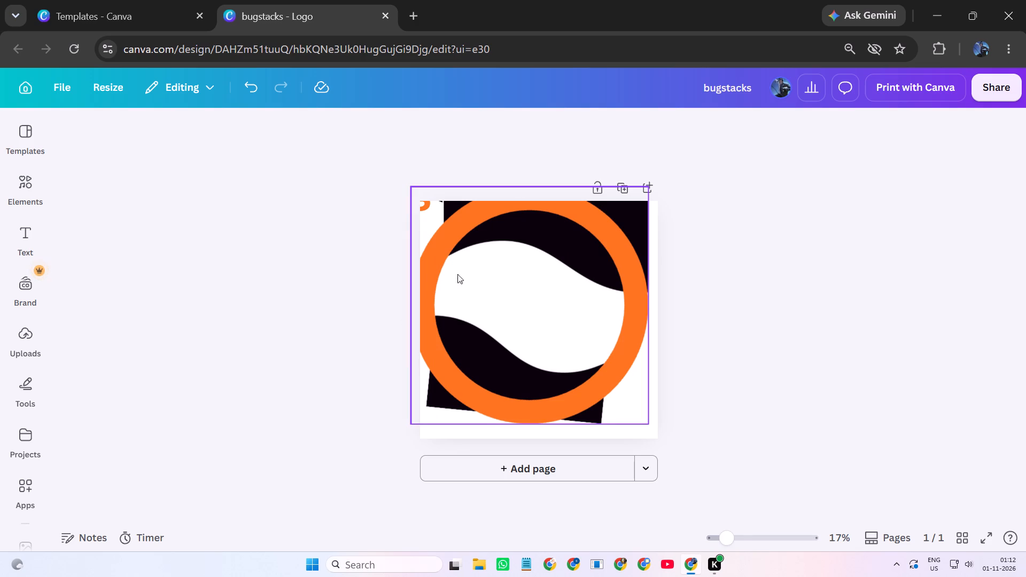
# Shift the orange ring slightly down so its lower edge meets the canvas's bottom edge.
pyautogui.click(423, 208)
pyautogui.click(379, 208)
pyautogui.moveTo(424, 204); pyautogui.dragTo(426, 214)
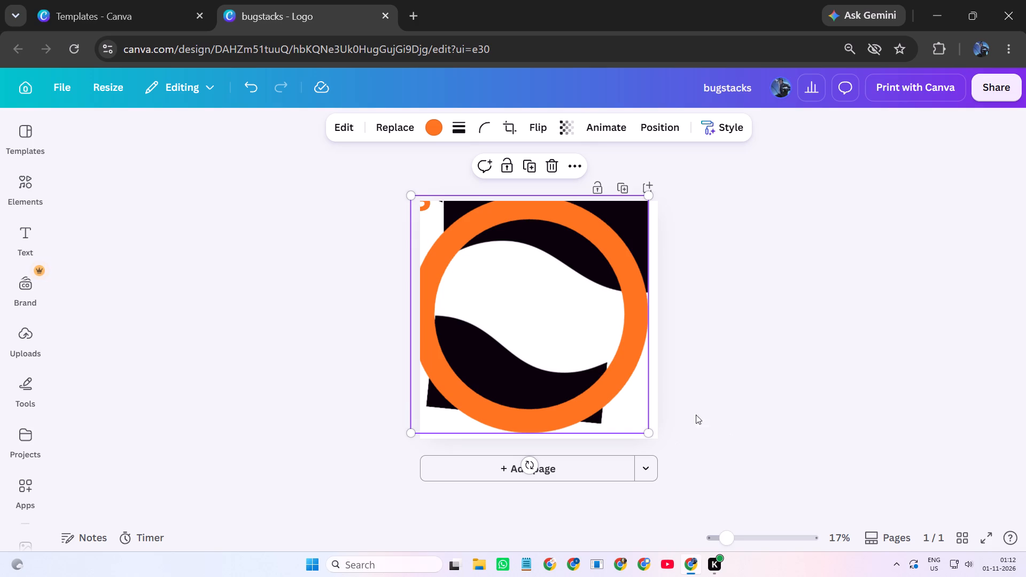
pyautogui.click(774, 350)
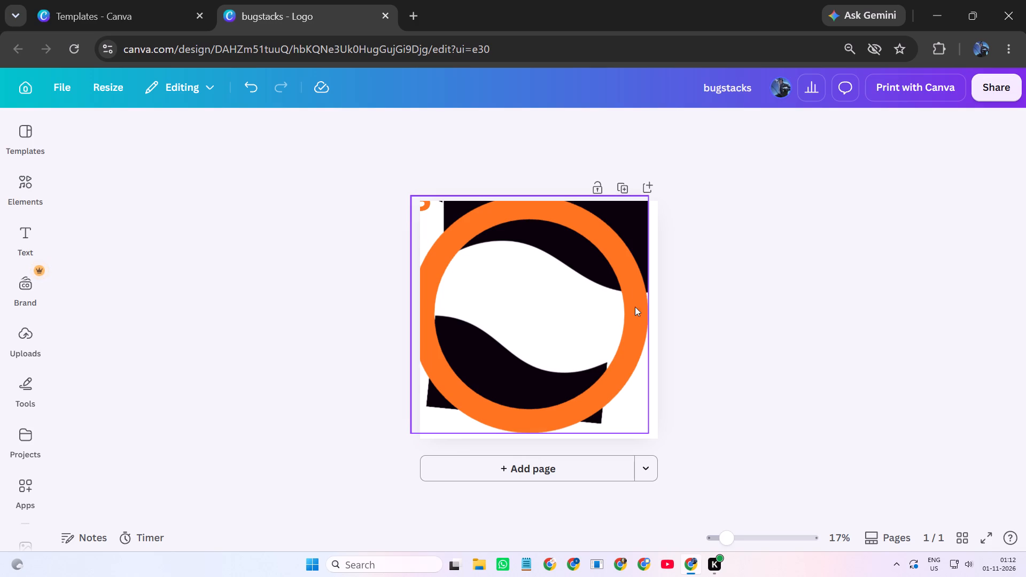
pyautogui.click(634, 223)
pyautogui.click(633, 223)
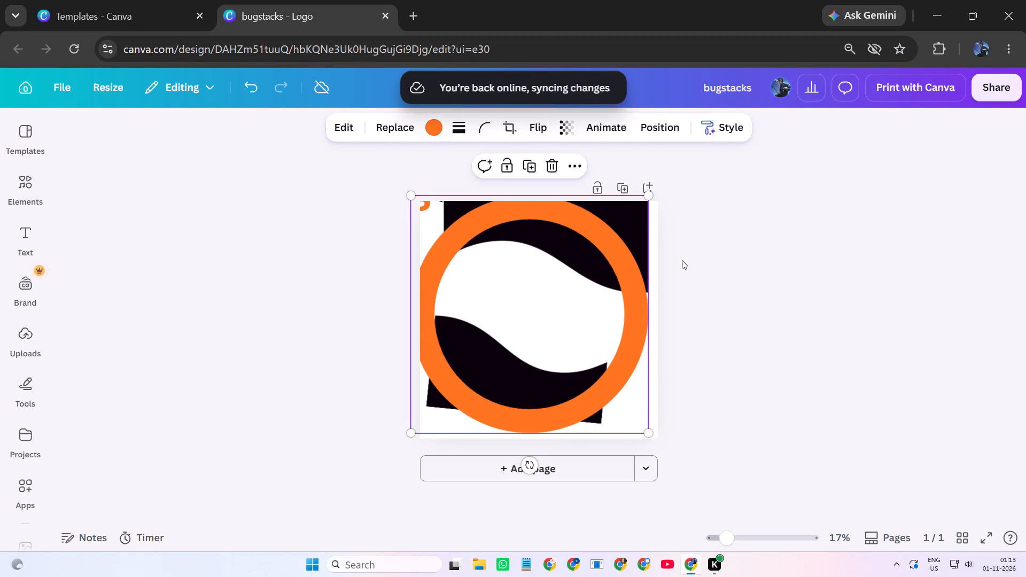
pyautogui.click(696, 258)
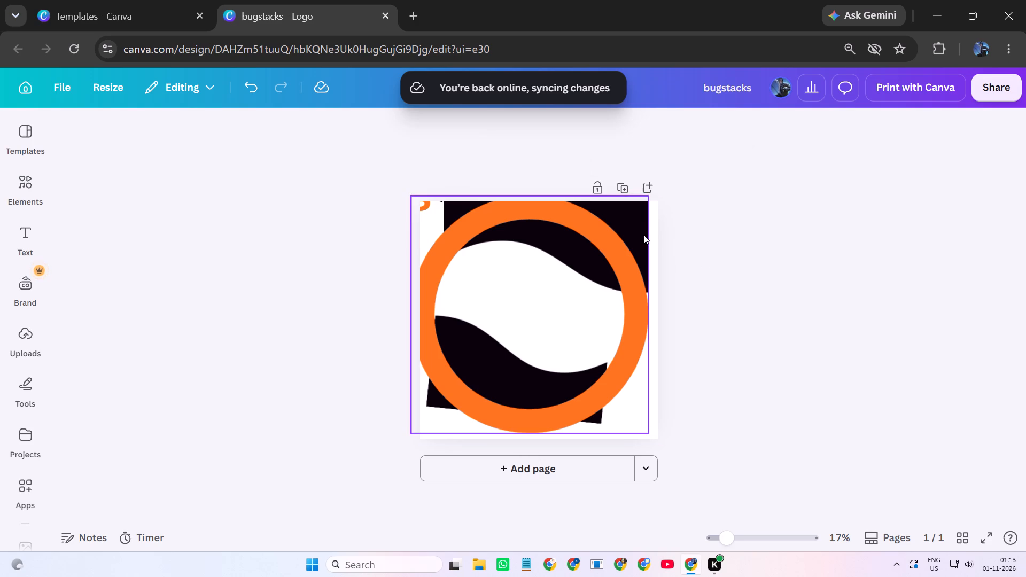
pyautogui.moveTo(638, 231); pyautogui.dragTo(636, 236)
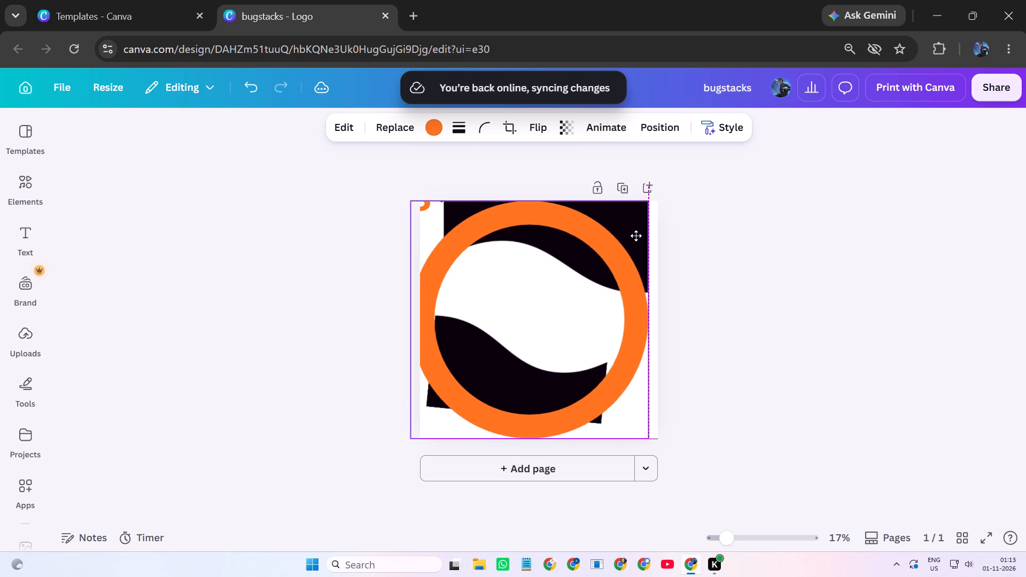
# Move the orange ring aside to the lower right and delete both black wave shapes.
pyautogui.moveTo(636, 236); pyautogui.dragTo(840, 309)
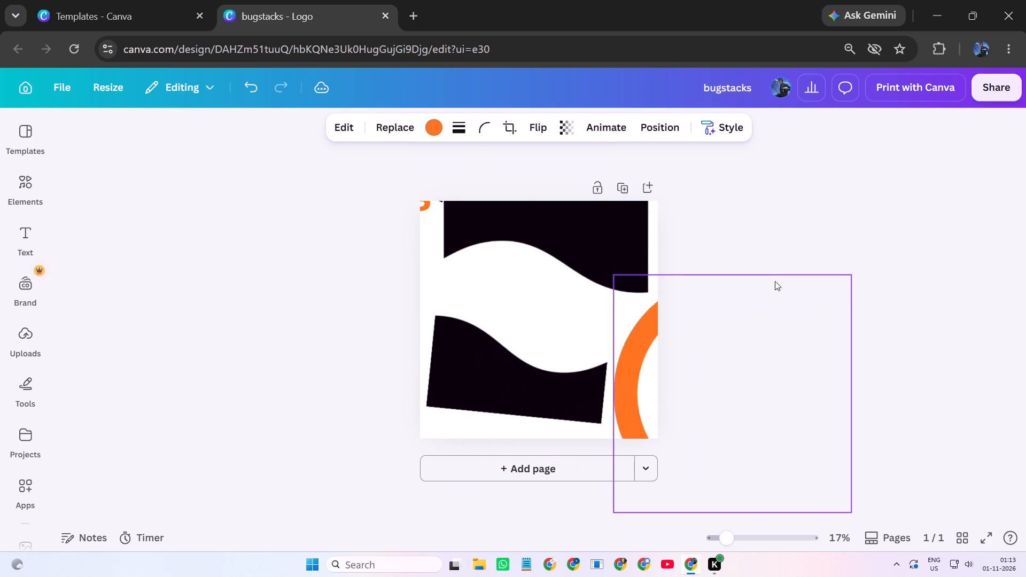
pyautogui.moveTo(562, 221); pyautogui.dragTo(491, 259)
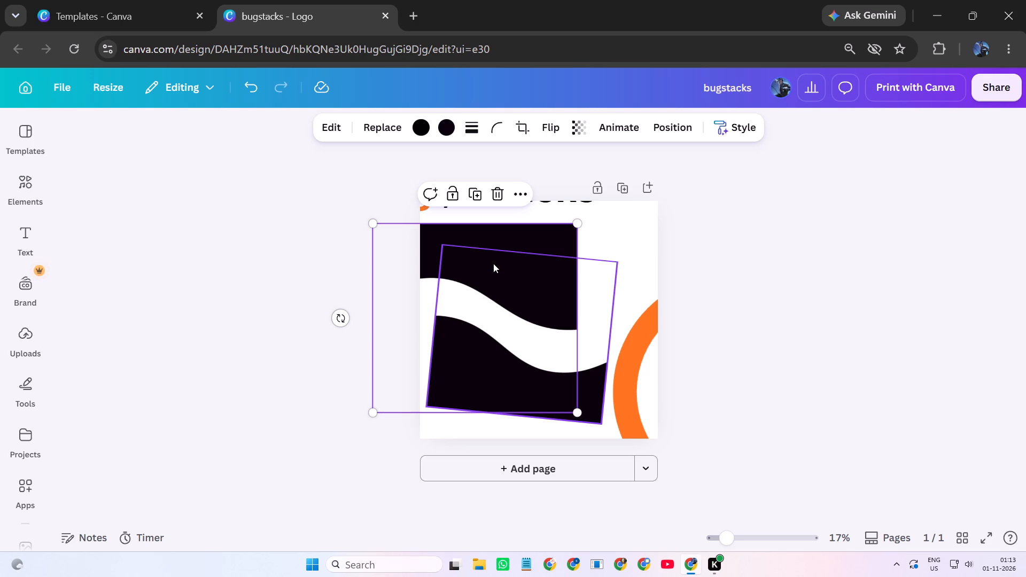
pyautogui.rightClick(498, 263)
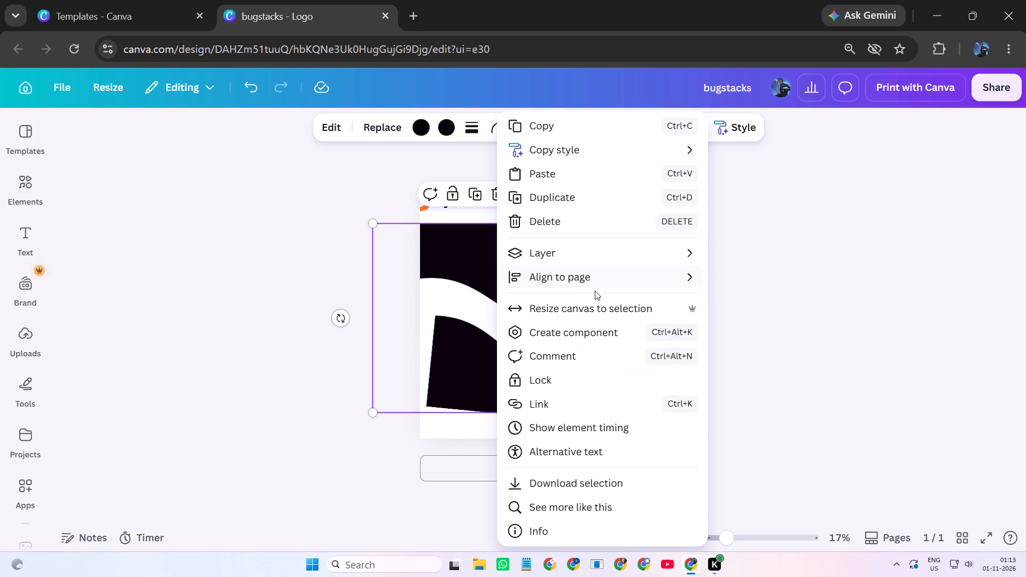
pyautogui.click(543, 220)
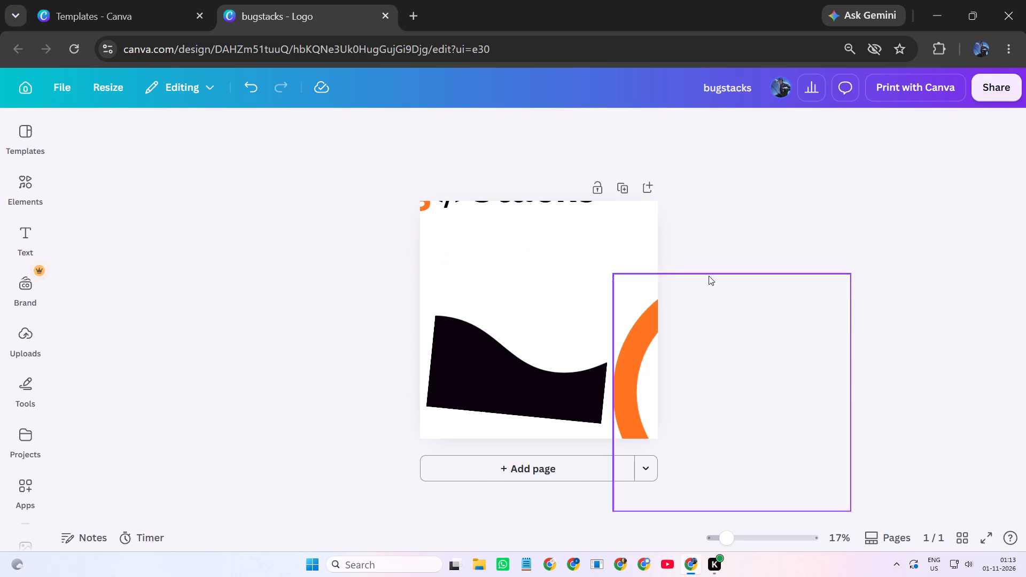
pyautogui.rightClick(498, 378)
pyautogui.click(574, 221)
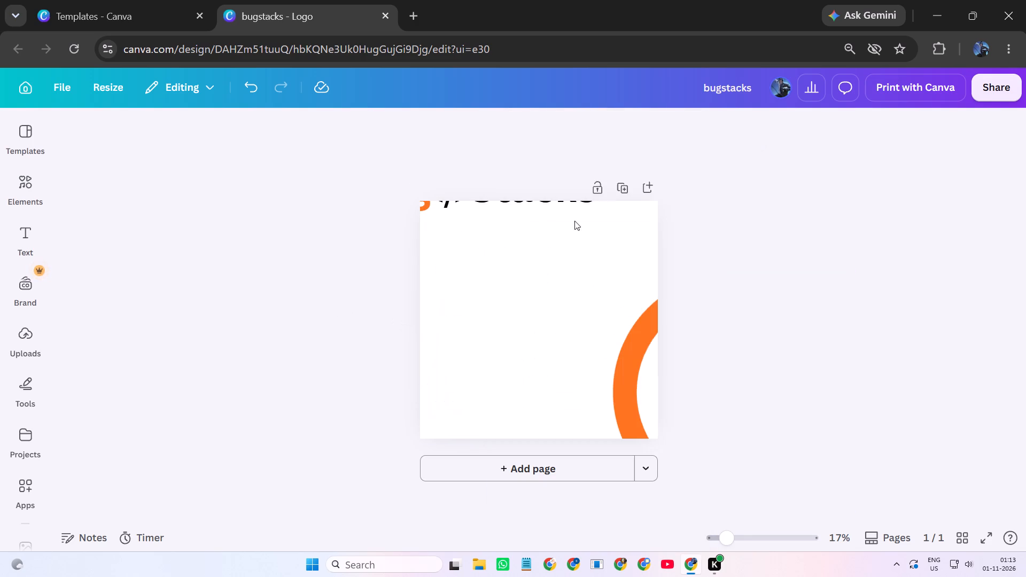
# Arrange the orange text, the </> symbol and the black Stacks text in a spaced row along the canvas's top, keeping the ring below.
pyautogui.moveTo(578, 204); pyautogui.dragTo(601, 239)
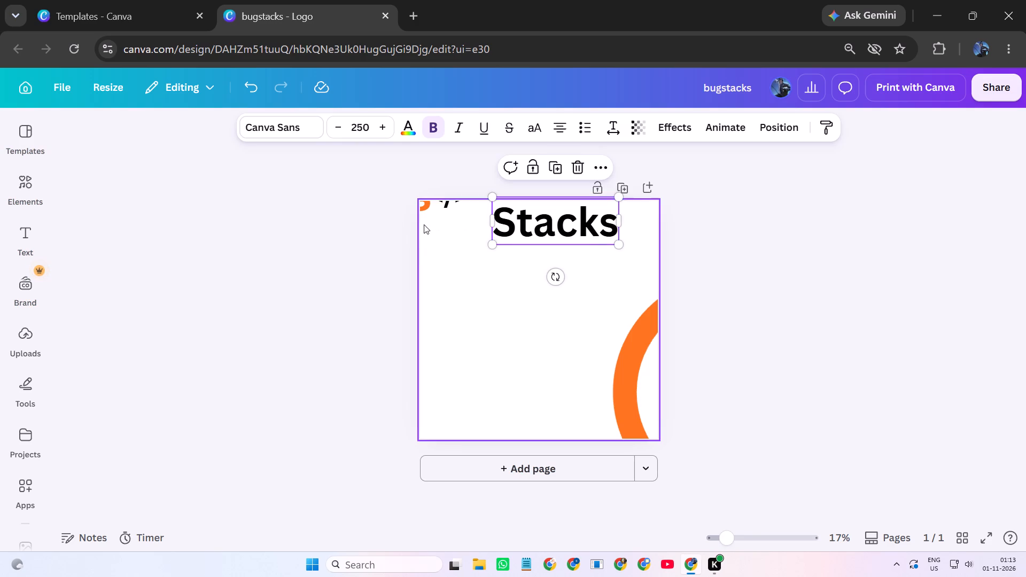
pyautogui.moveTo(442, 210); pyautogui.dragTo(456, 236)
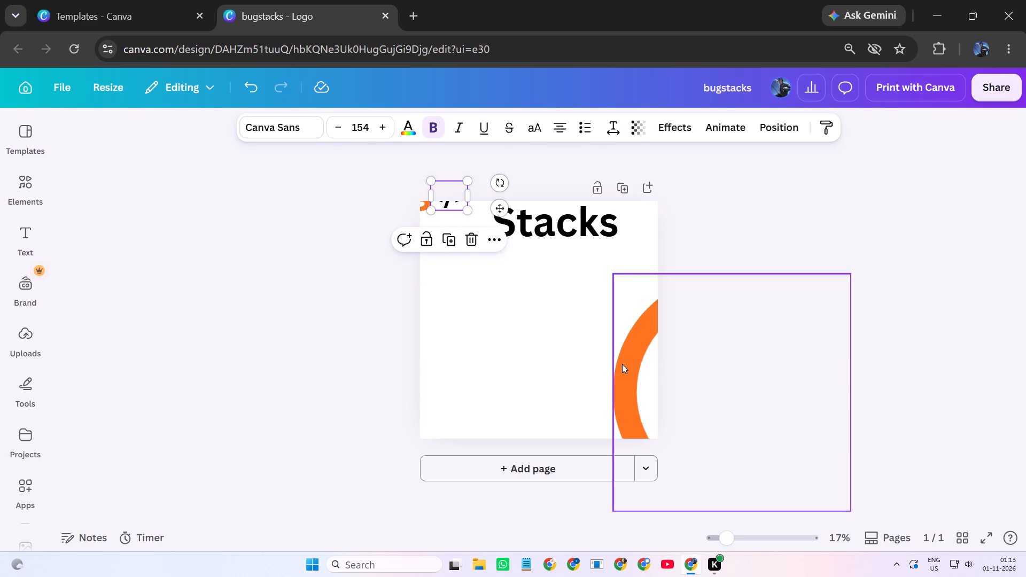
pyautogui.moveTo(622, 364); pyautogui.dragTo(462, 327)
pyautogui.moveTo(574, 347); pyautogui.dragTo(586, 358)
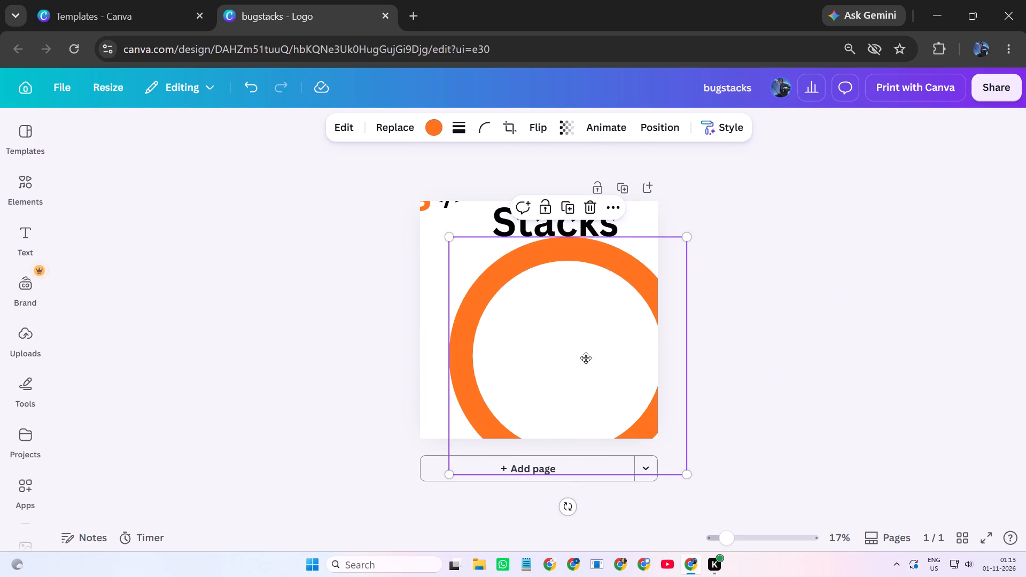
pyautogui.moveTo(586, 358); pyautogui.dragTo(626, 380)
pyautogui.moveTo(514, 229); pyautogui.dragTo(566, 224)
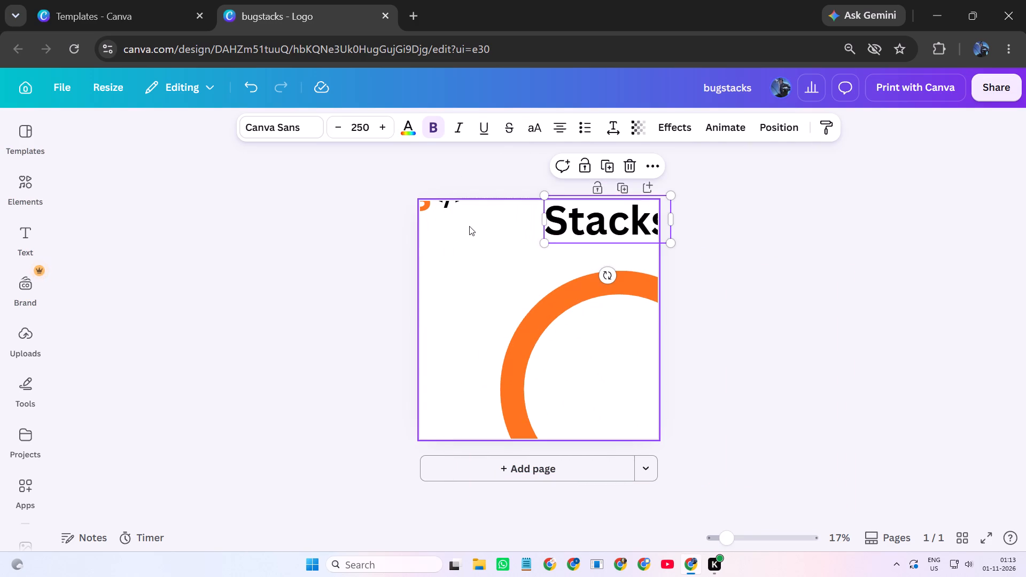
pyautogui.moveTo(441, 209); pyautogui.dragTo(492, 216)
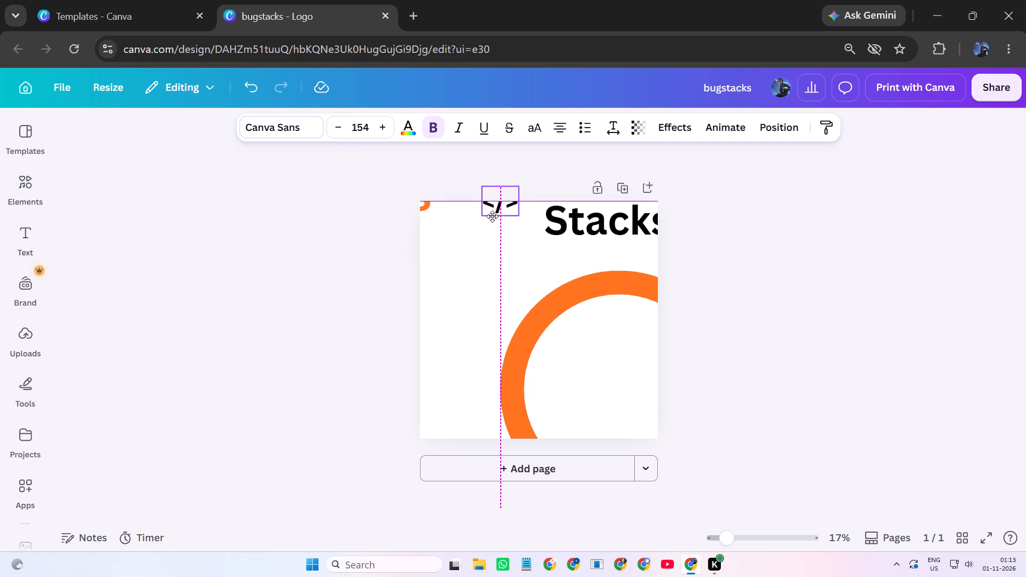
pyautogui.moveTo(492, 216); pyautogui.dragTo(496, 219)
pyautogui.moveTo(422, 209); pyautogui.dragTo(454, 215)
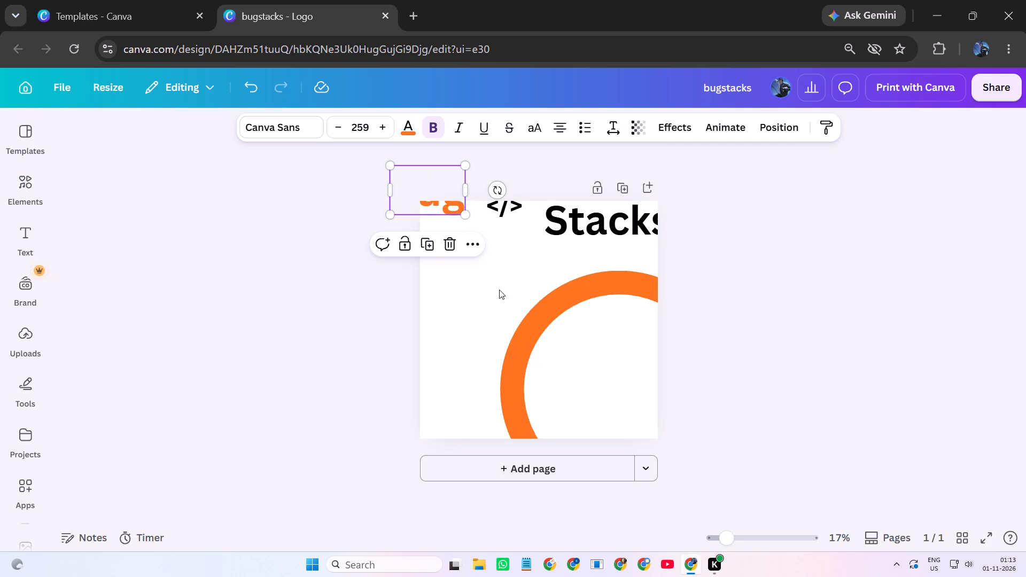
# Shrink the orange ring to about four fifths of its size and place it whole below the text, touching the canvas's bottom edge.
pyautogui.moveTo(600, 342); pyautogui.dragTo(503, 316)
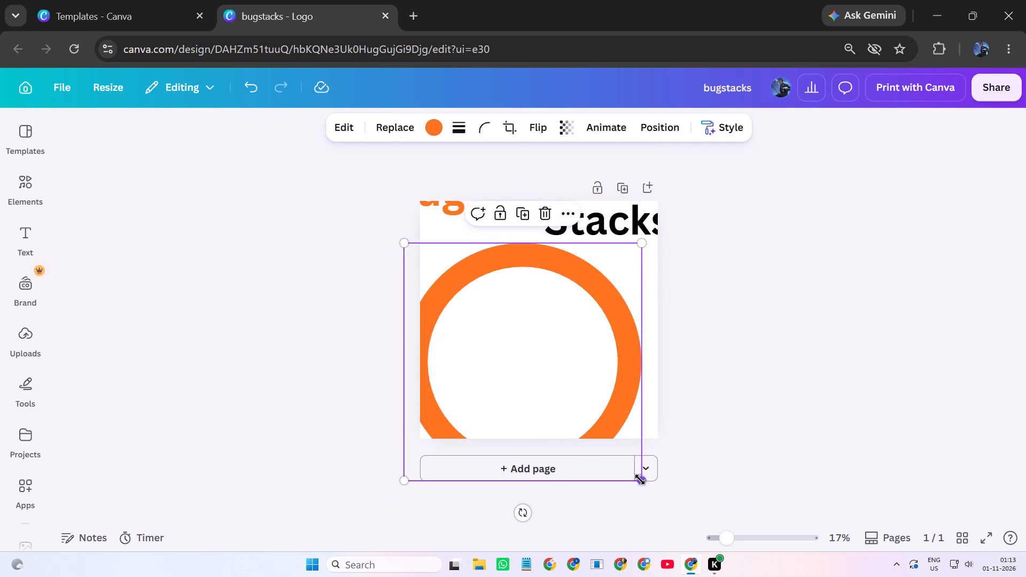
pyautogui.moveTo(642, 485); pyautogui.dragTo(613, 449)
pyautogui.moveTo(532, 353); pyautogui.dragTo(557, 353)
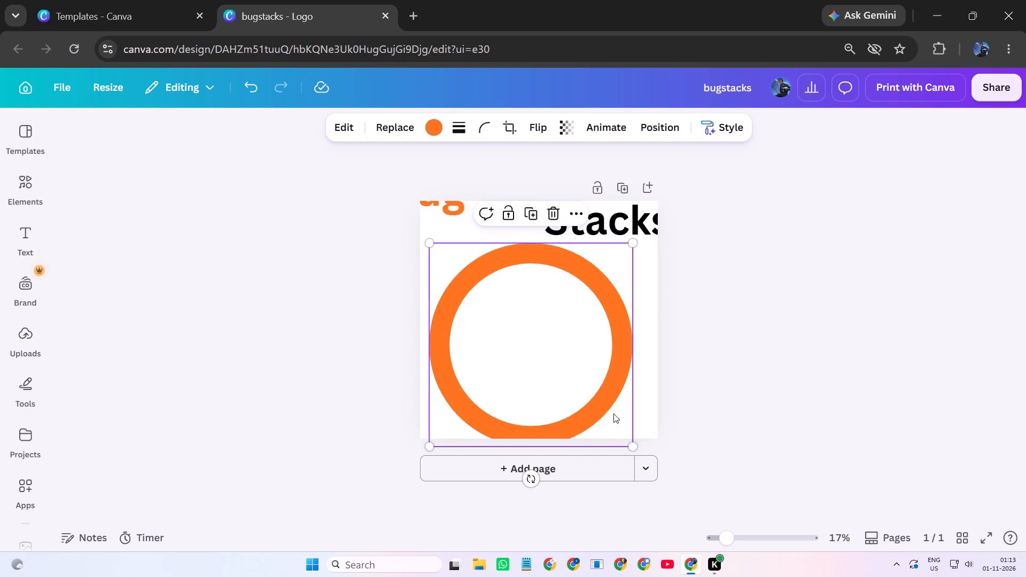
pyautogui.moveTo(636, 443); pyautogui.dragTo(625, 425)
pyautogui.moveTo(557, 353); pyautogui.dragTo(580, 357)
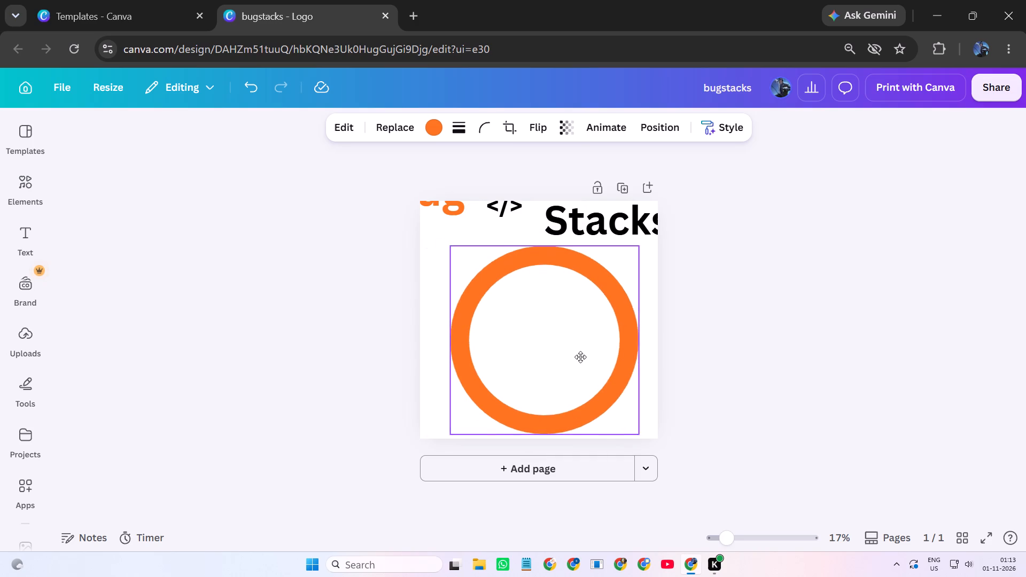
pyautogui.moveTo(580, 357); pyautogui.dragTo(581, 357)
pyautogui.click(749, 318)
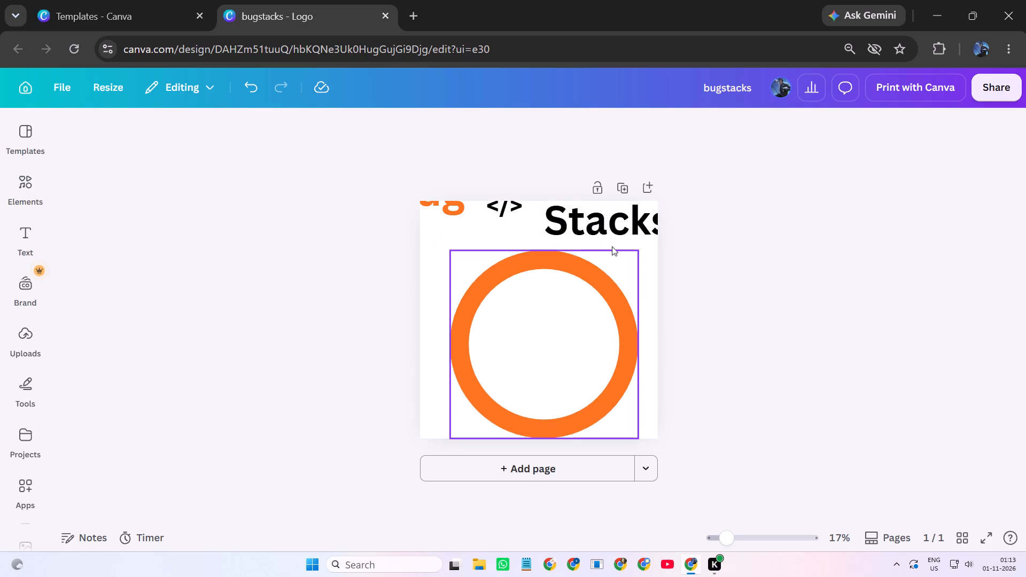
# Move the black Stacks text inside the orange ring and shrink it to font size 175.
pyautogui.moveTo(626, 213); pyautogui.dragTo(590, 360)
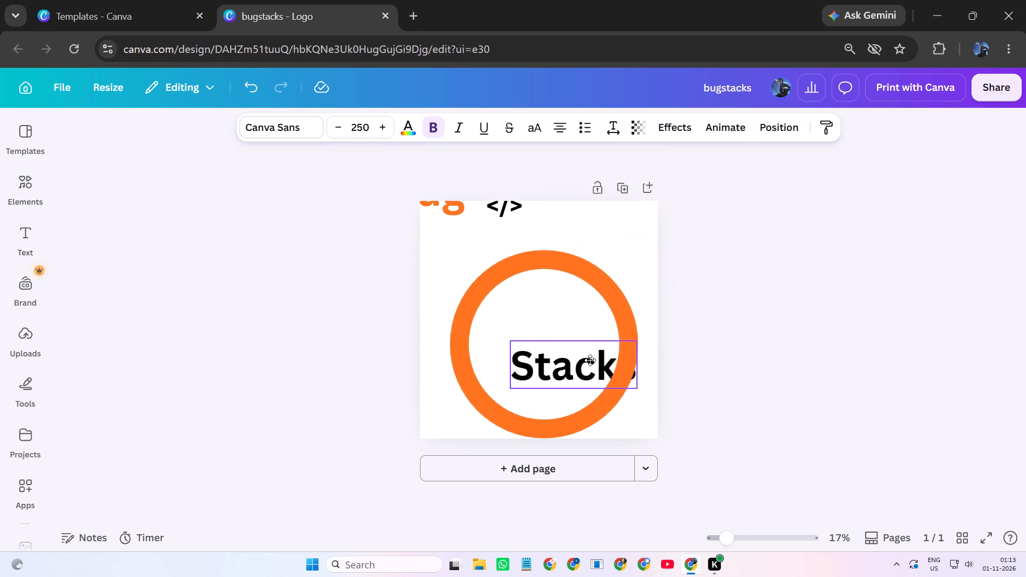
pyautogui.moveTo(590, 360); pyautogui.dragTo(569, 354)
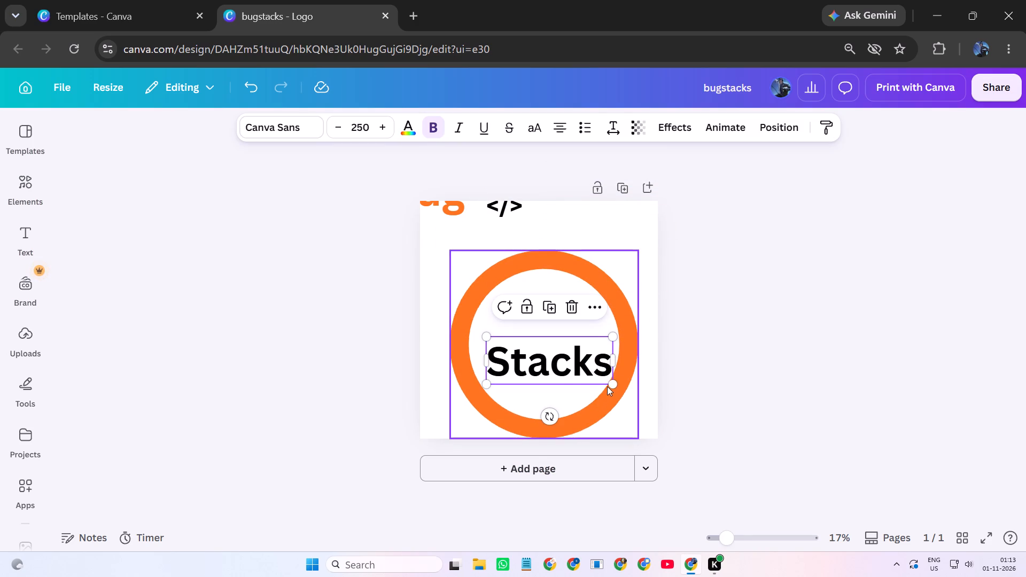
pyautogui.moveTo(612, 384); pyautogui.dragTo(577, 362)
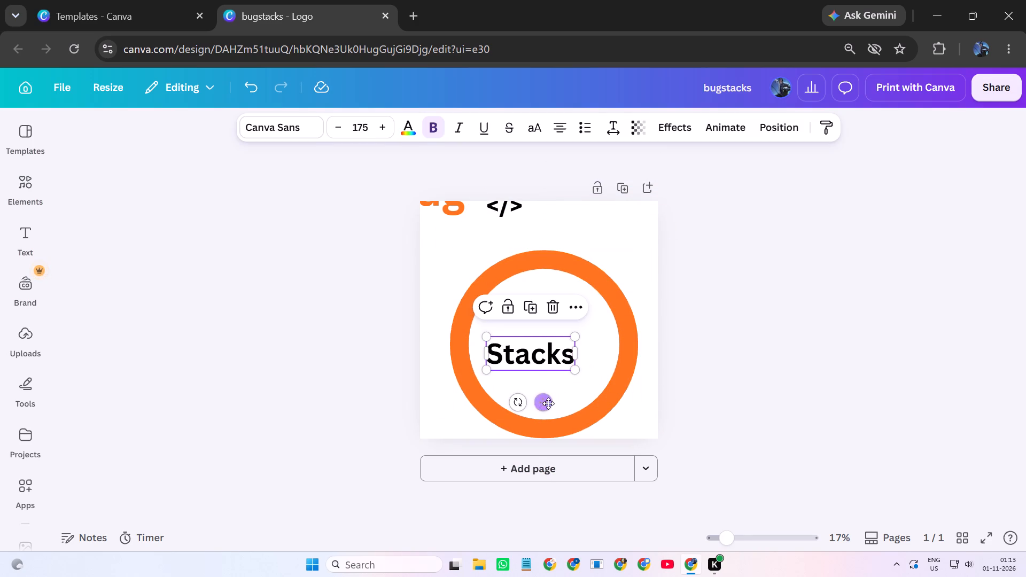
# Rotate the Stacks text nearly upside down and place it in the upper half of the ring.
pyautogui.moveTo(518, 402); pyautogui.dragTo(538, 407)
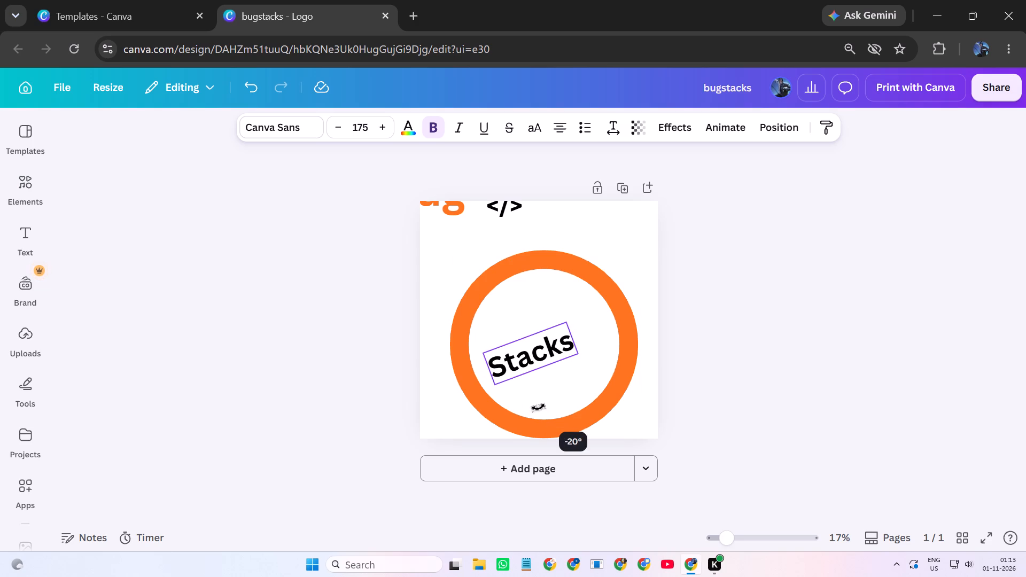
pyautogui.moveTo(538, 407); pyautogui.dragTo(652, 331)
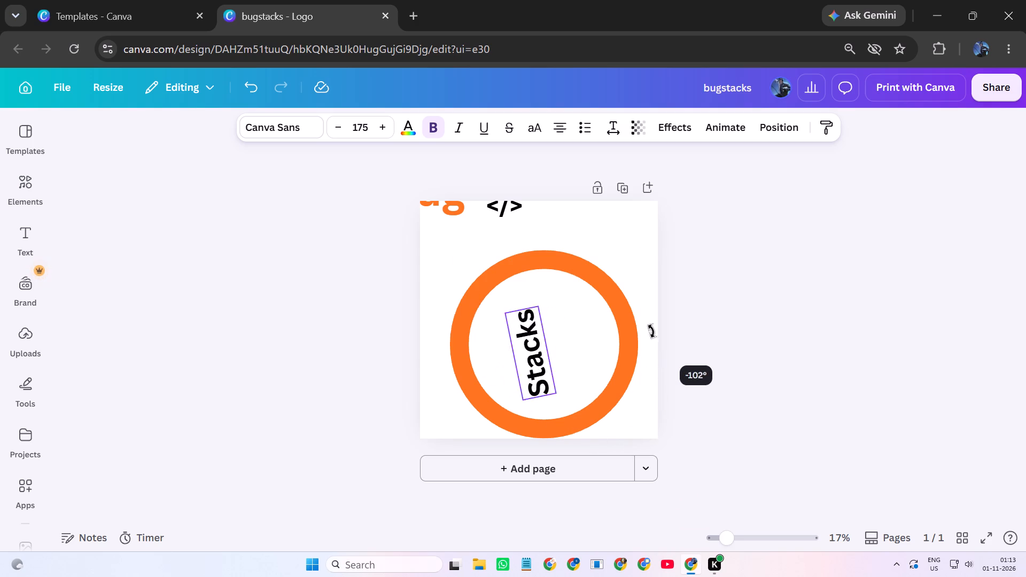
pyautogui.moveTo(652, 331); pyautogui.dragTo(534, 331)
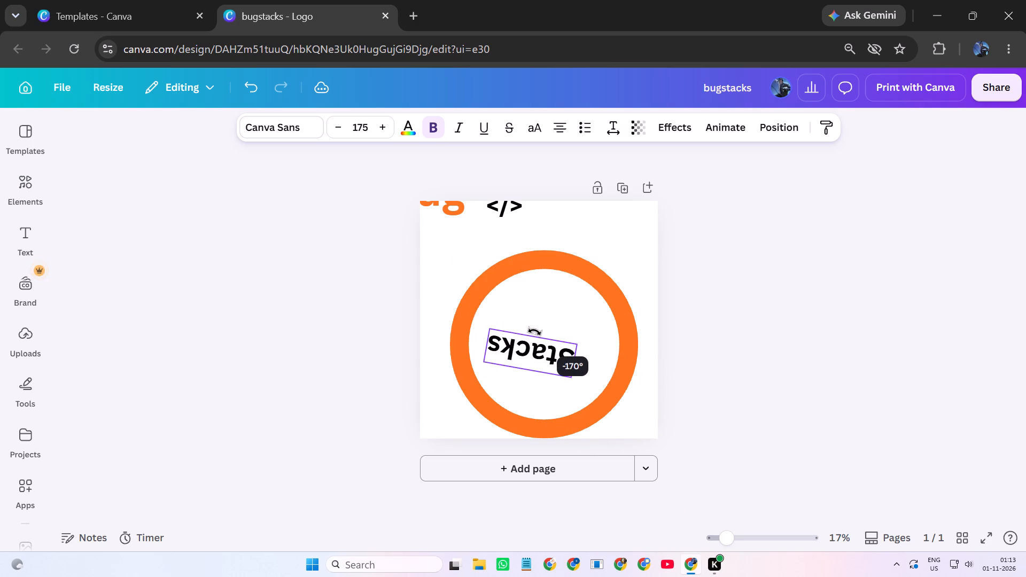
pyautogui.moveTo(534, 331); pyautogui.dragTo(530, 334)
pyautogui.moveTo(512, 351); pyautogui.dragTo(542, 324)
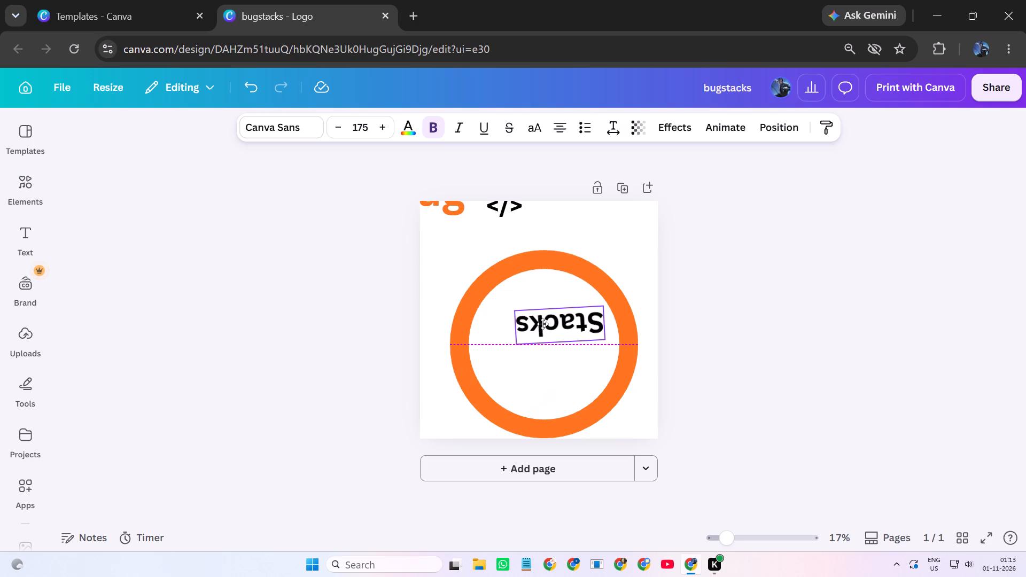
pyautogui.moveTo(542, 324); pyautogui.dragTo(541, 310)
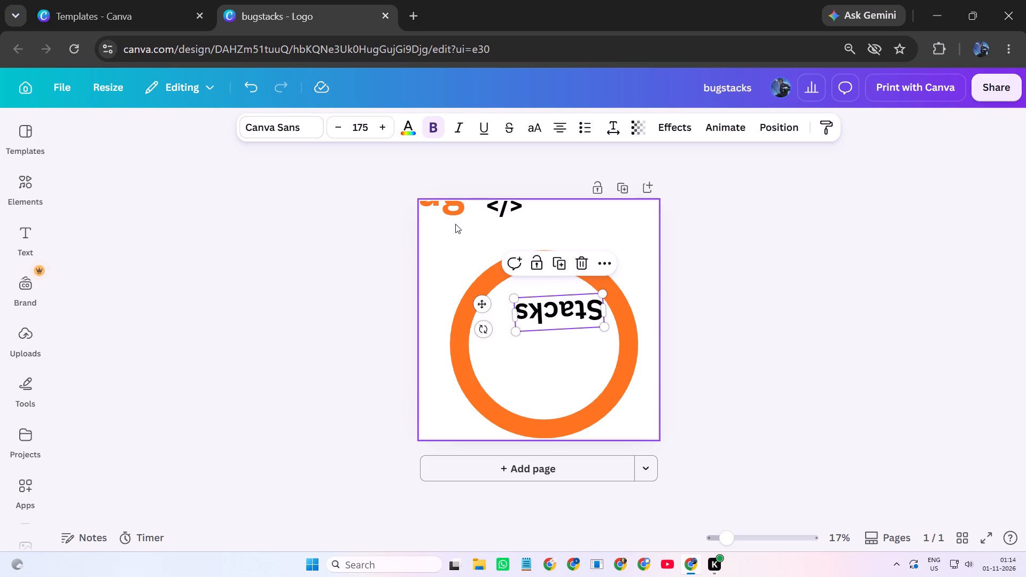
# Move the orange bug text into the ring's lower half and the </> symbol between it and the Stacks text.
pyautogui.moveTo(449, 210); pyautogui.dragTo(479, 273)
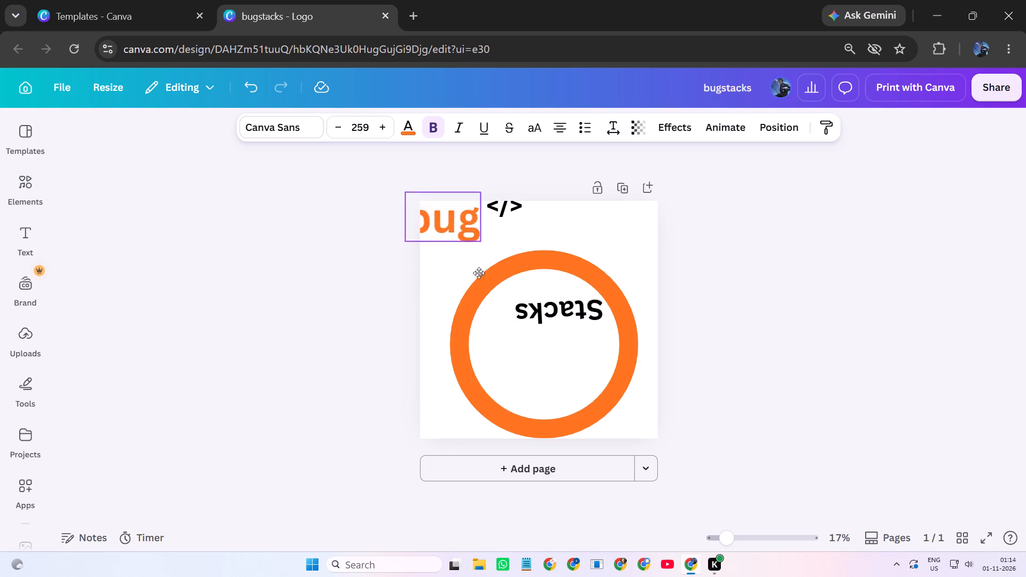
pyautogui.moveTo(479, 273); pyautogui.dragTo(545, 389)
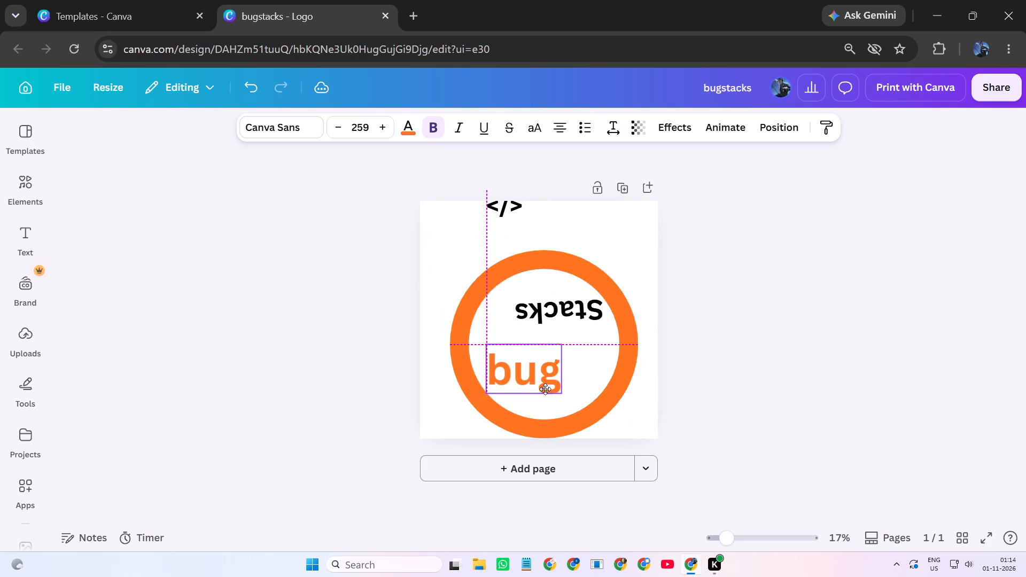
pyautogui.moveTo(545, 389); pyautogui.dragTo(539, 389)
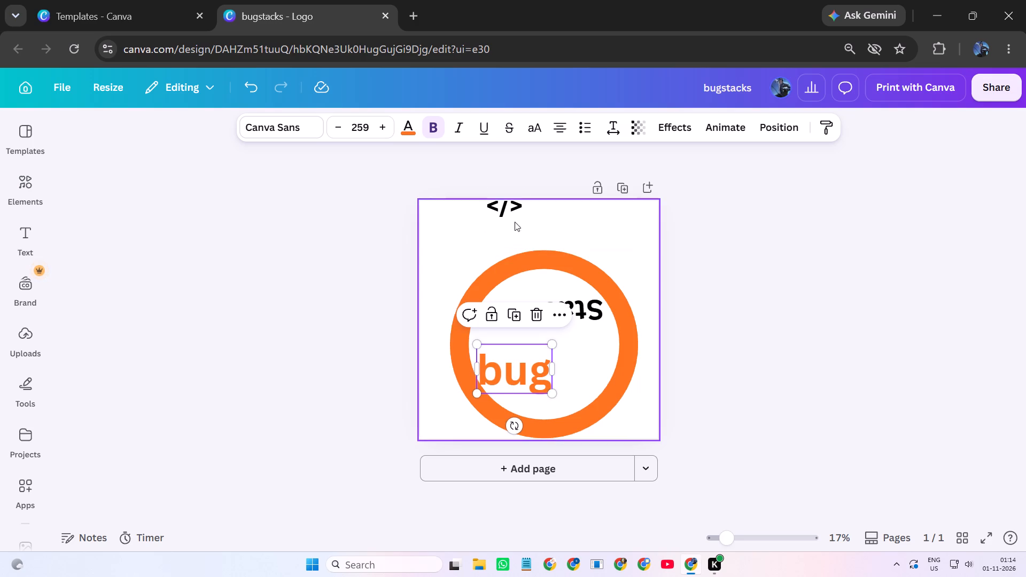
pyautogui.moveTo(508, 214); pyautogui.dragTo(542, 342)
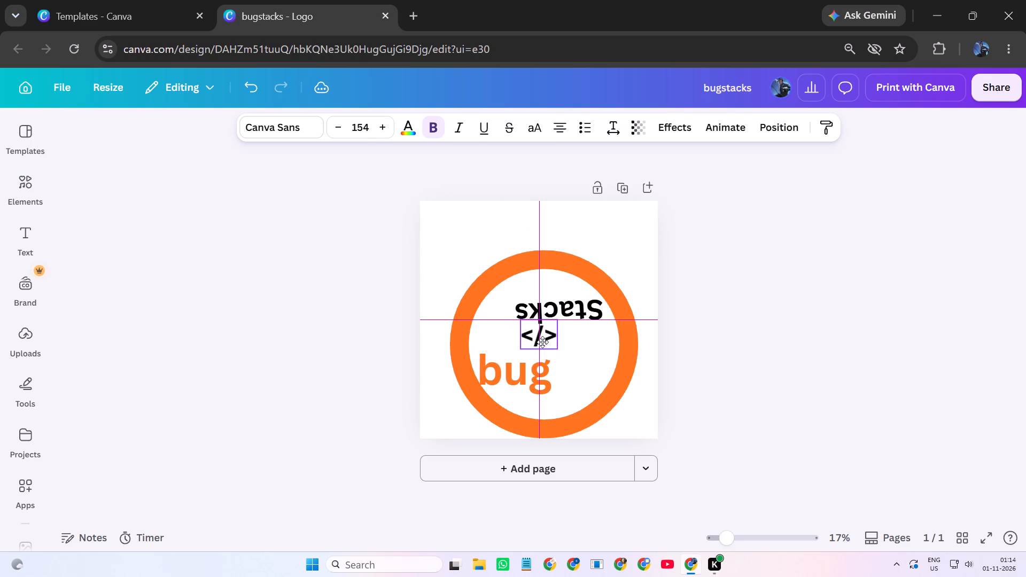
pyautogui.moveTo(542, 342); pyautogui.dragTo(542, 342)
pyautogui.click(743, 340)
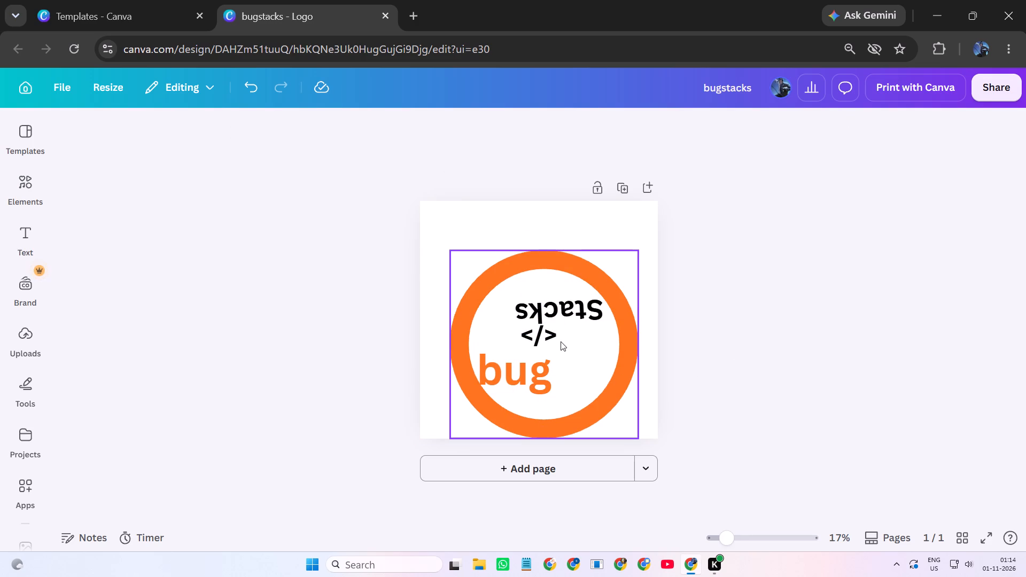
# Move the orange ring off the canvas past its right edge, leaving the three text elements in place.
pyautogui.moveTo(545, 334); pyautogui.dragTo(660, 332)
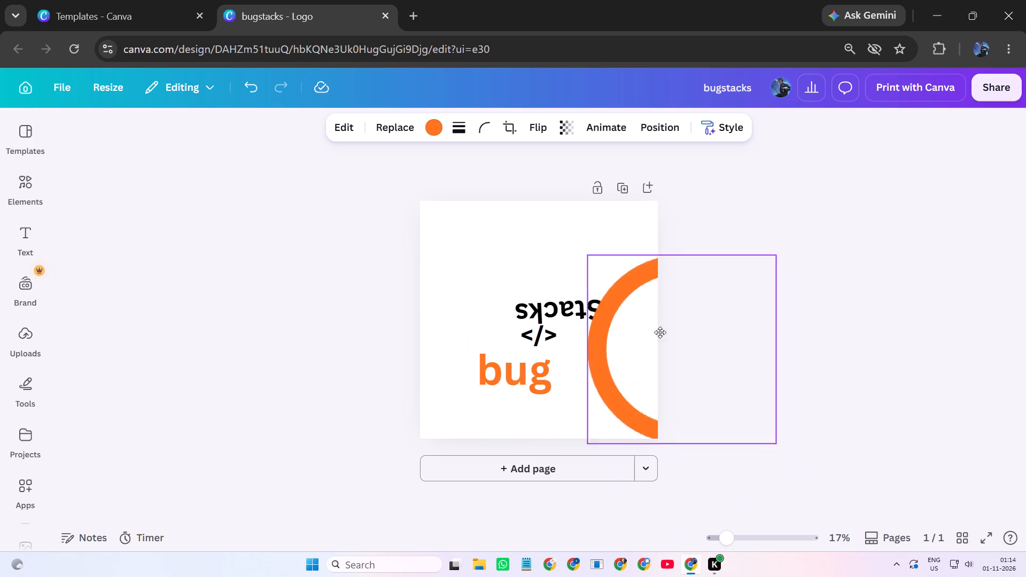
pyautogui.moveTo(660, 332); pyautogui.dragTo(753, 336)
# Arrange the text diagonally, with bug at the upper left, </> in the middle and Stacks at the lower right.
pyautogui.moveTo(526, 374); pyautogui.dragTo(523, 372)
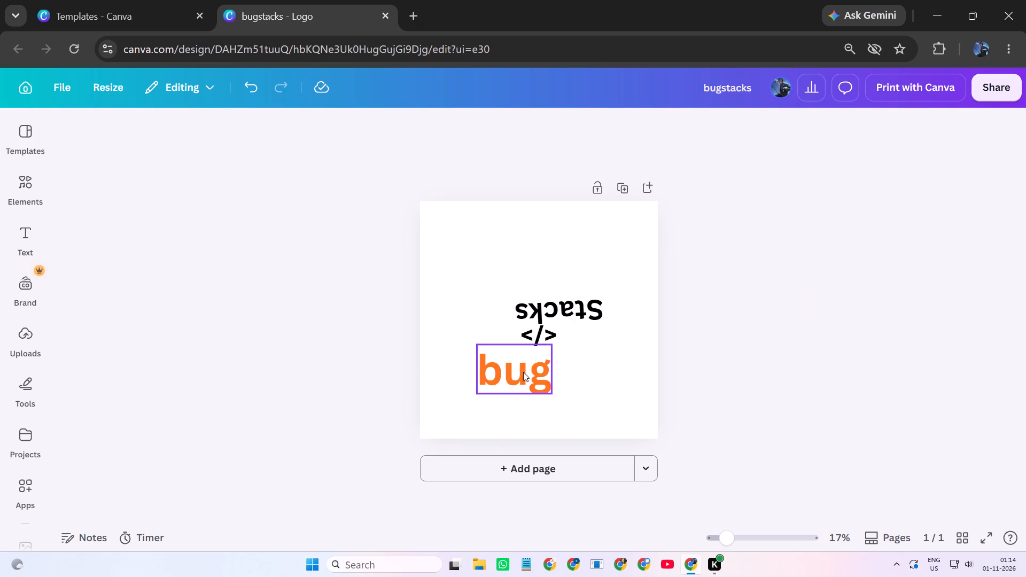
pyautogui.moveTo(523, 372); pyautogui.dragTo(501, 329)
pyautogui.moveTo(565, 313); pyautogui.dragTo(589, 366)
pyautogui.moveTo(479, 335); pyautogui.dragTo(476, 318)
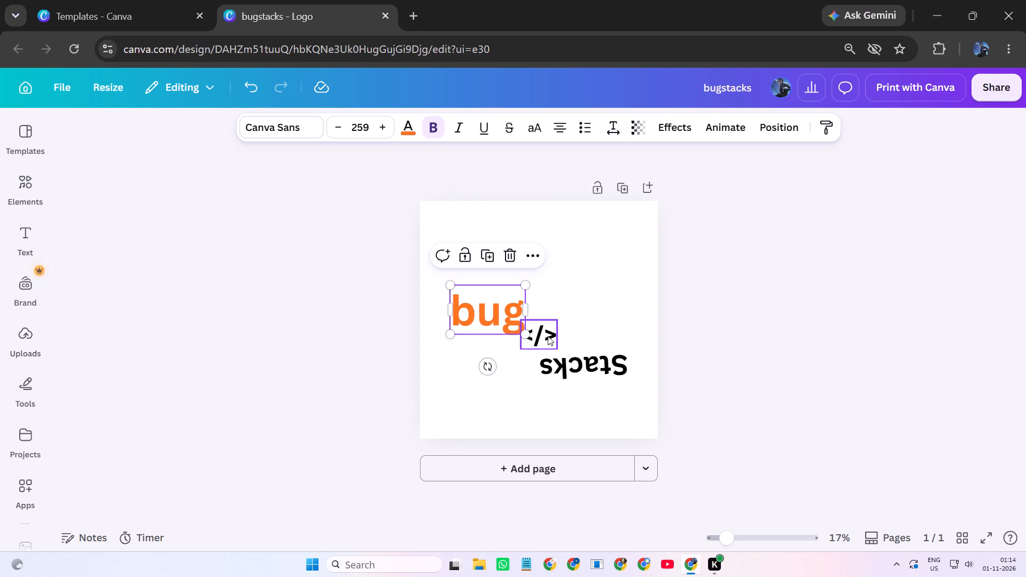
pyautogui.moveTo(548, 336); pyautogui.dragTo(543, 340)
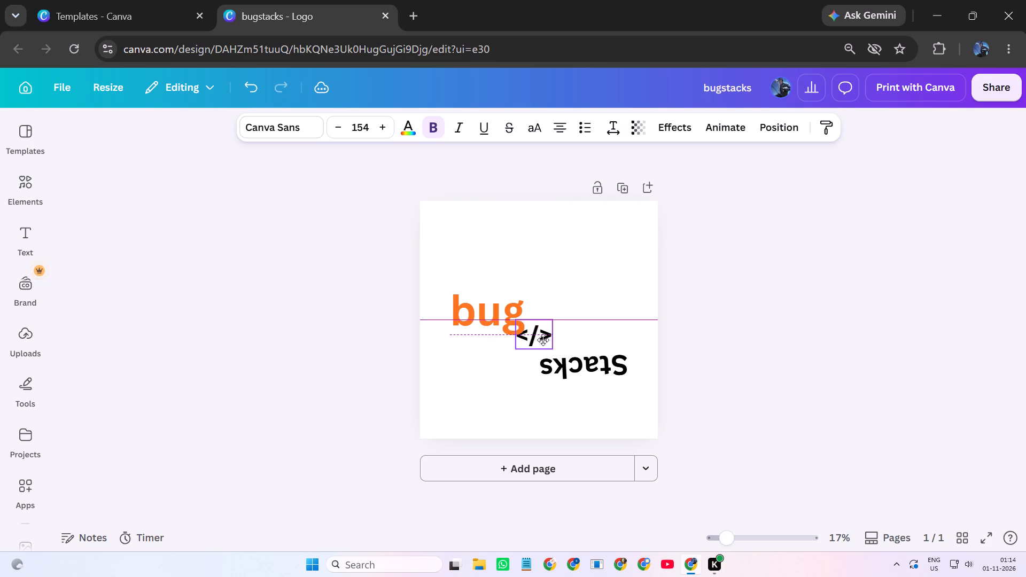
pyautogui.moveTo(543, 340); pyautogui.dragTo(541, 340)
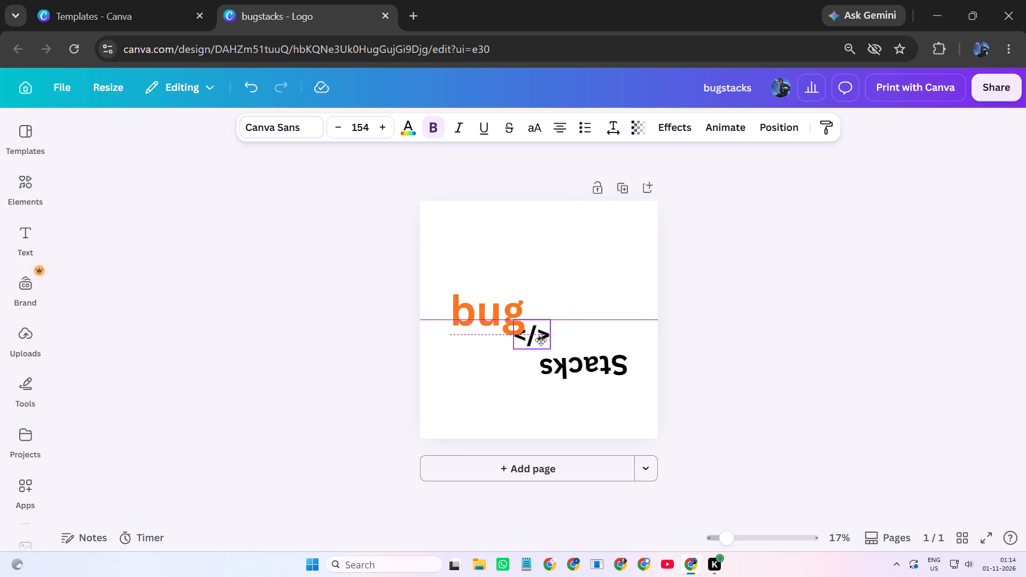
pyautogui.moveTo(541, 340); pyautogui.dragTo(542, 342)
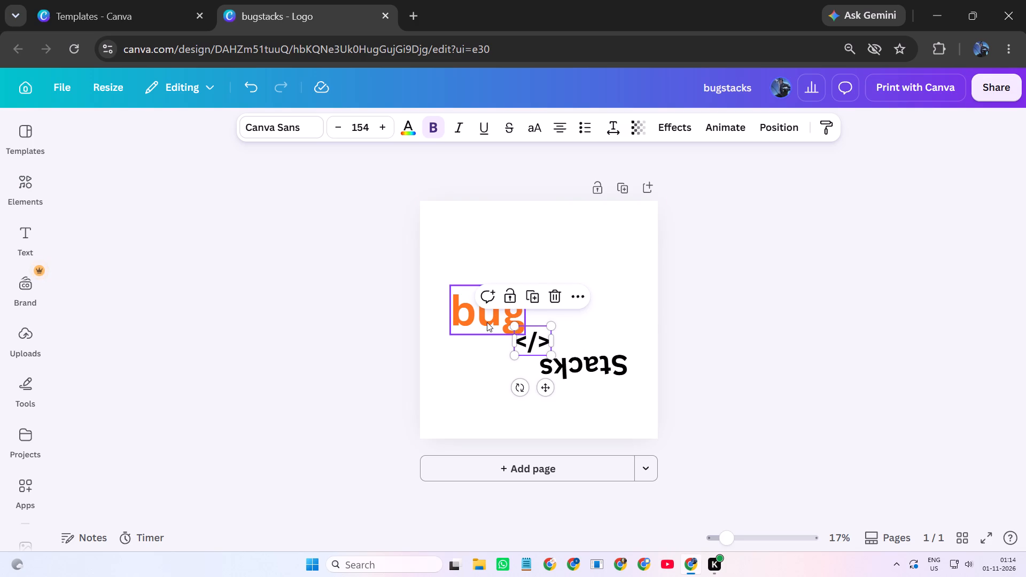
# Shrink the orange bug text to font size 239 and bring the </> symbol up against its lower-right corner.
pyautogui.click(487, 322)
pyautogui.moveTo(527, 333); pyautogui.dragTo(526, 331)
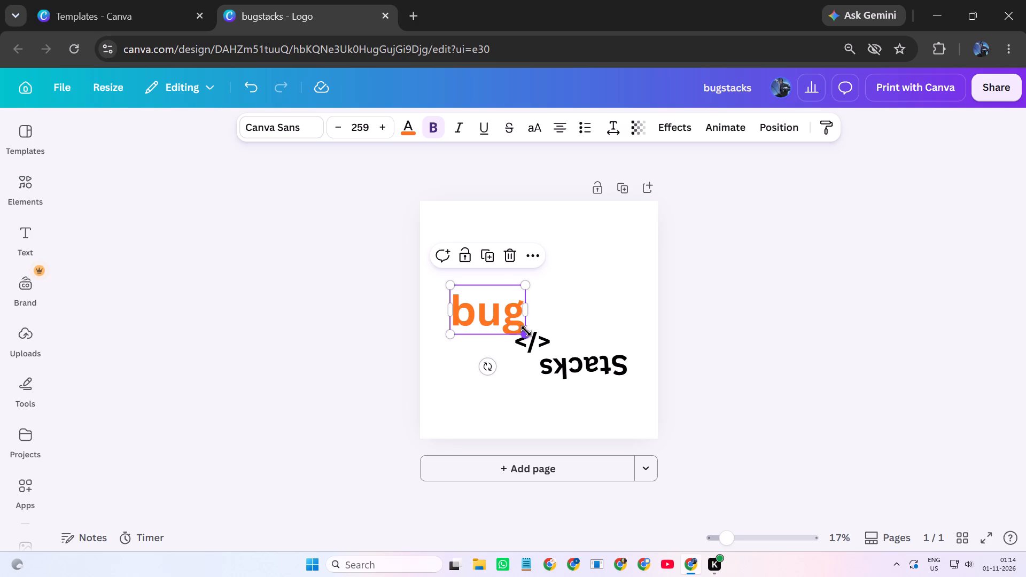
pyautogui.moveTo(526, 331); pyautogui.dragTo(523, 326)
pyautogui.click(592, 318)
pyautogui.moveTo(547, 338); pyautogui.dragTo(546, 338)
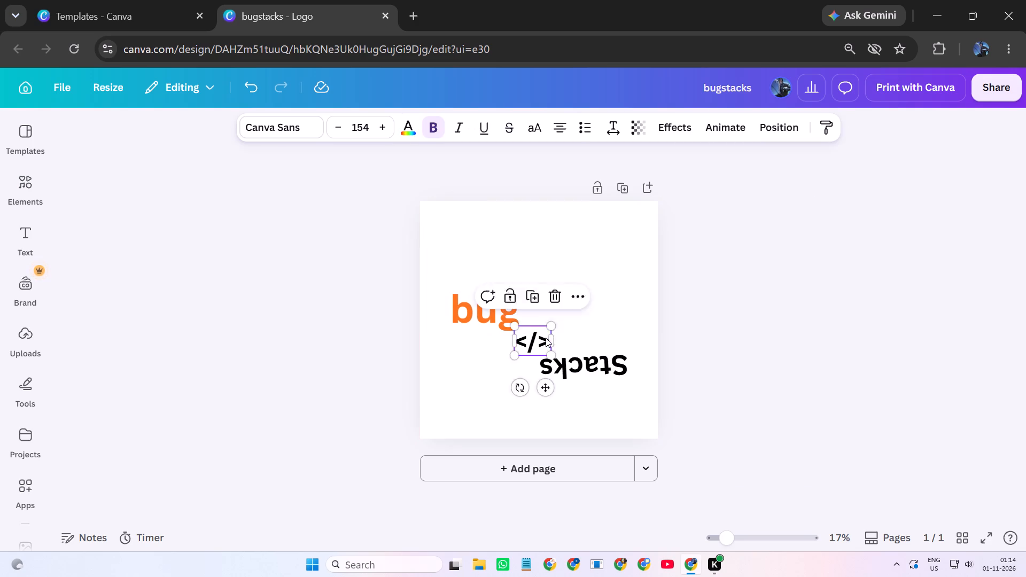
pyautogui.moveTo(546, 338); pyautogui.dragTo(543, 332)
pyautogui.click(741, 343)
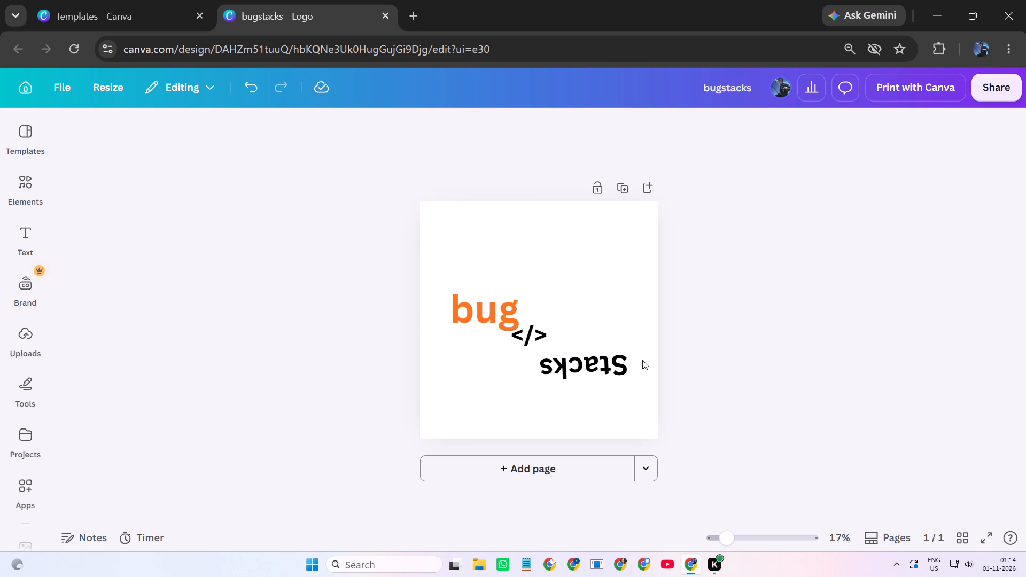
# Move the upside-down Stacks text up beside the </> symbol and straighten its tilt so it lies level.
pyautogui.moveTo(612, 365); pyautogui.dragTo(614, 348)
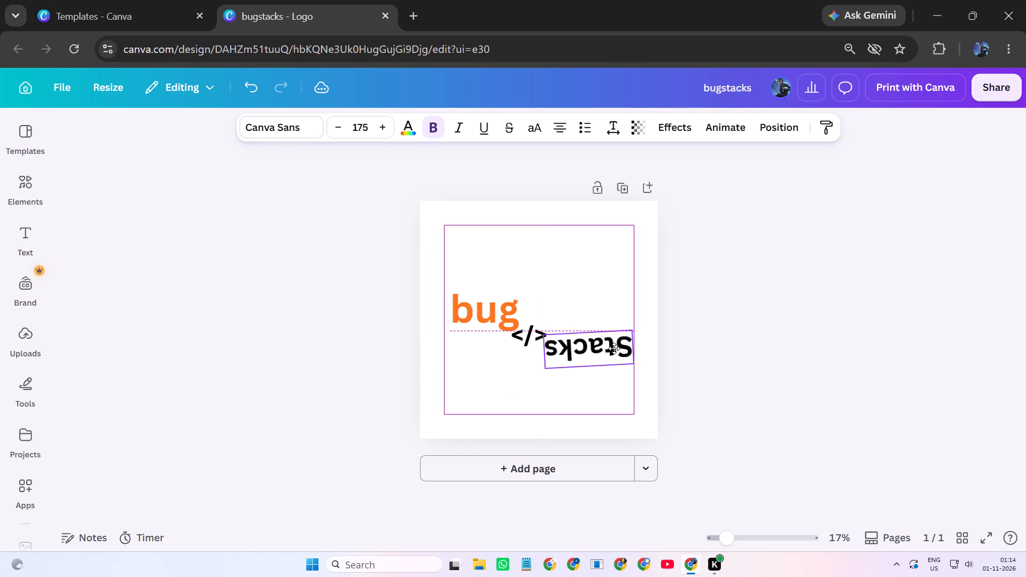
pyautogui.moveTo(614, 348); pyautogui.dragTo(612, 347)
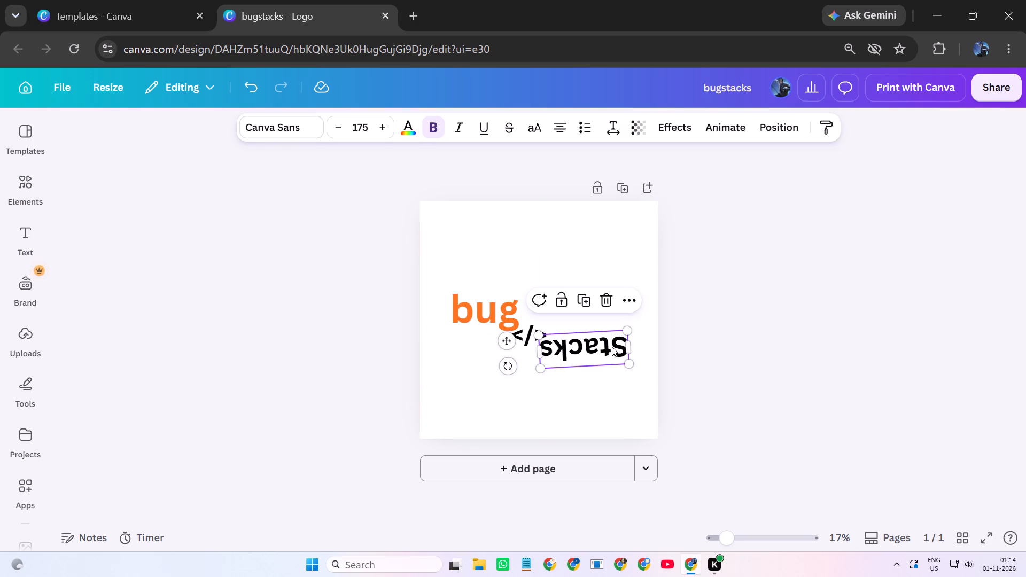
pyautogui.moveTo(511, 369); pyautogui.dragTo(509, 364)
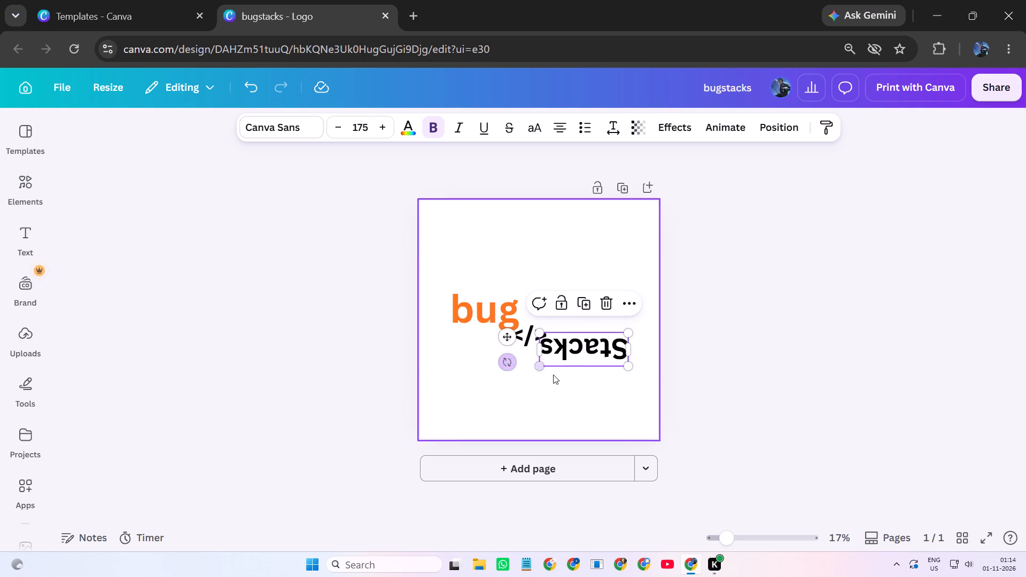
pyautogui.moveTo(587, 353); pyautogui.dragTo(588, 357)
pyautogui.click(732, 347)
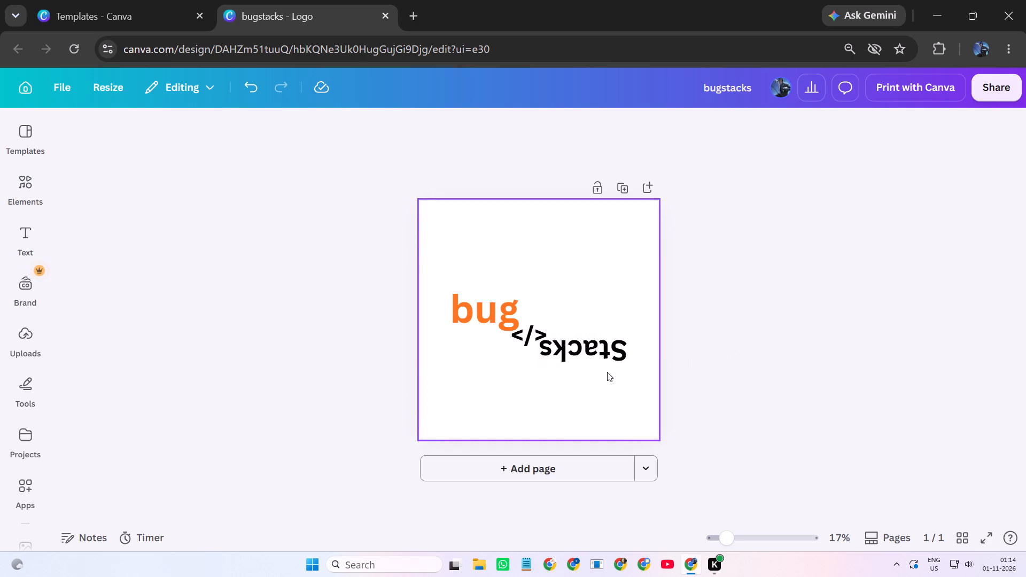
# Rotate the Stacks text upright and place it just below and to the right of the </> symbol.
pyautogui.moveTo(588, 350); pyautogui.dragTo(596, 363)
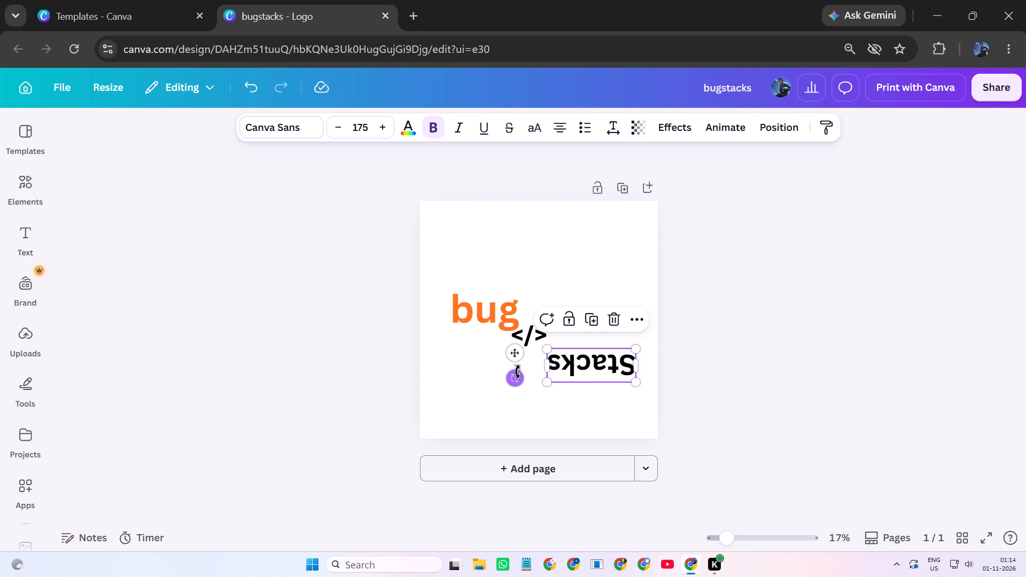
pyautogui.moveTo(513, 377); pyautogui.dragTo(703, 396)
pyautogui.click(768, 361)
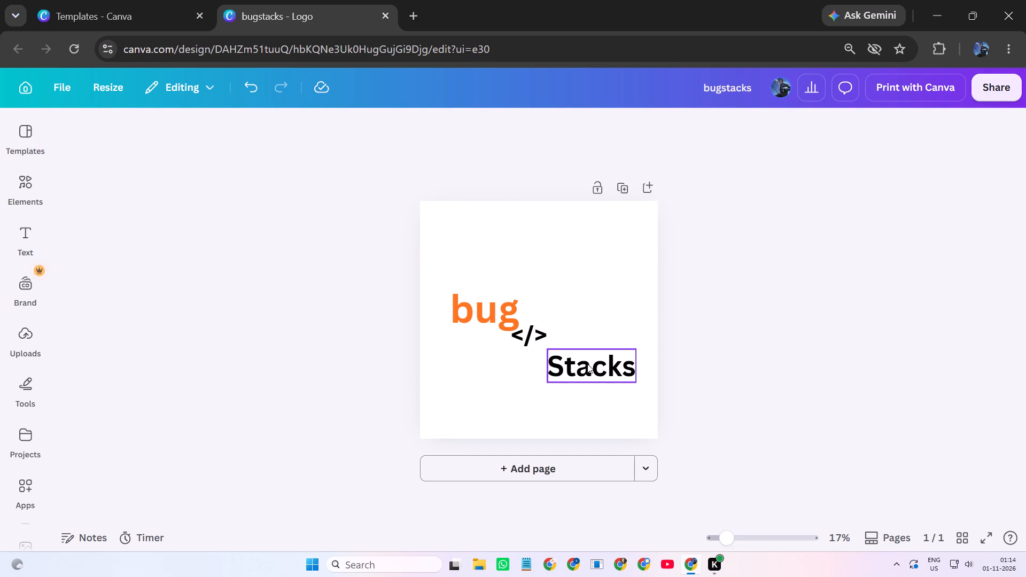
pyautogui.moveTo(587, 364); pyautogui.dragTo(584, 358)
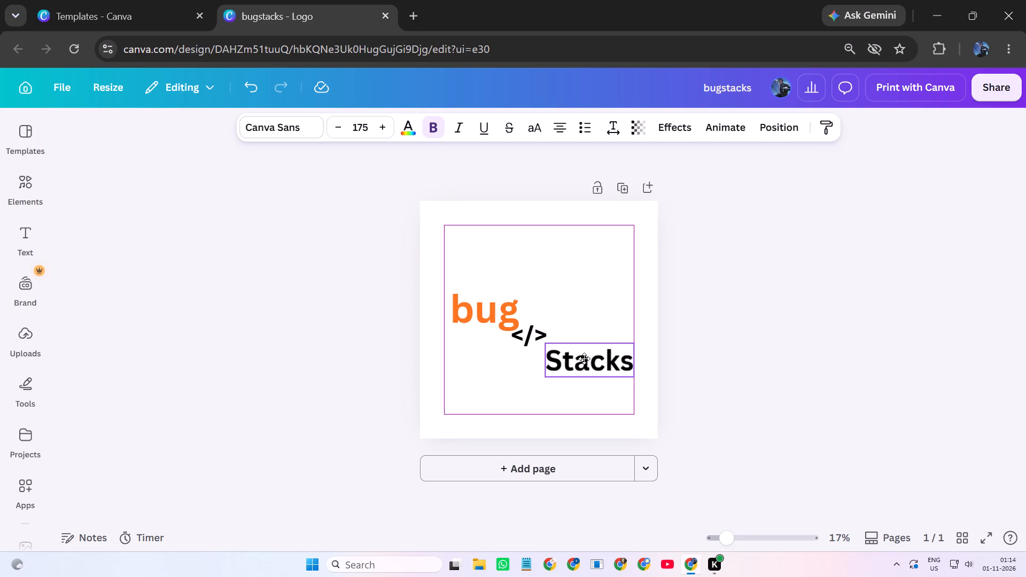
pyautogui.moveTo(584, 358); pyautogui.dragTo(584, 359)
pyautogui.click(752, 359)
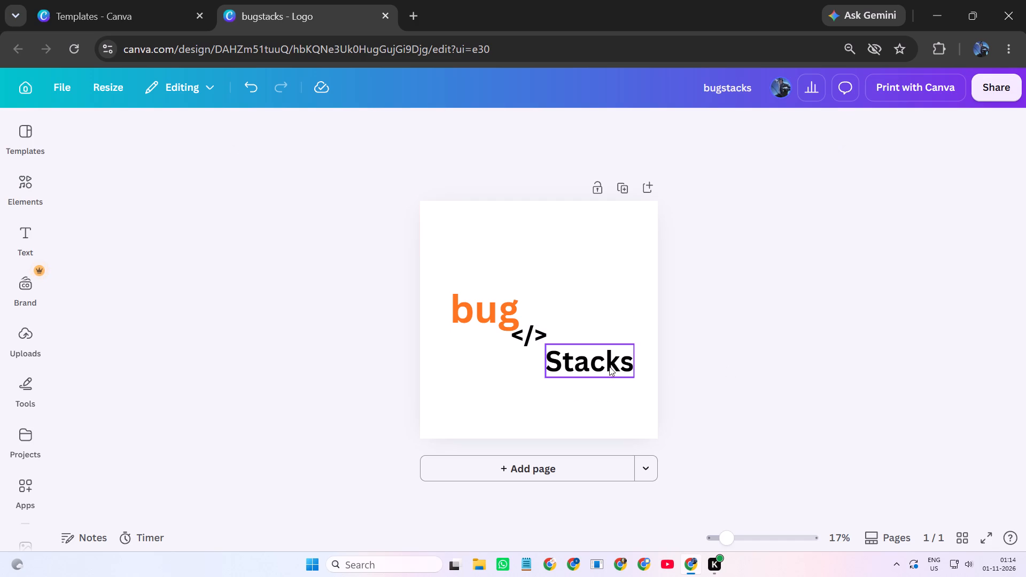
# Shift the Stacks text left under the </> symbol's end and raise the orange bug text slightly above the symbol.
pyautogui.moveTo(607, 367); pyautogui.dragTo(602, 367)
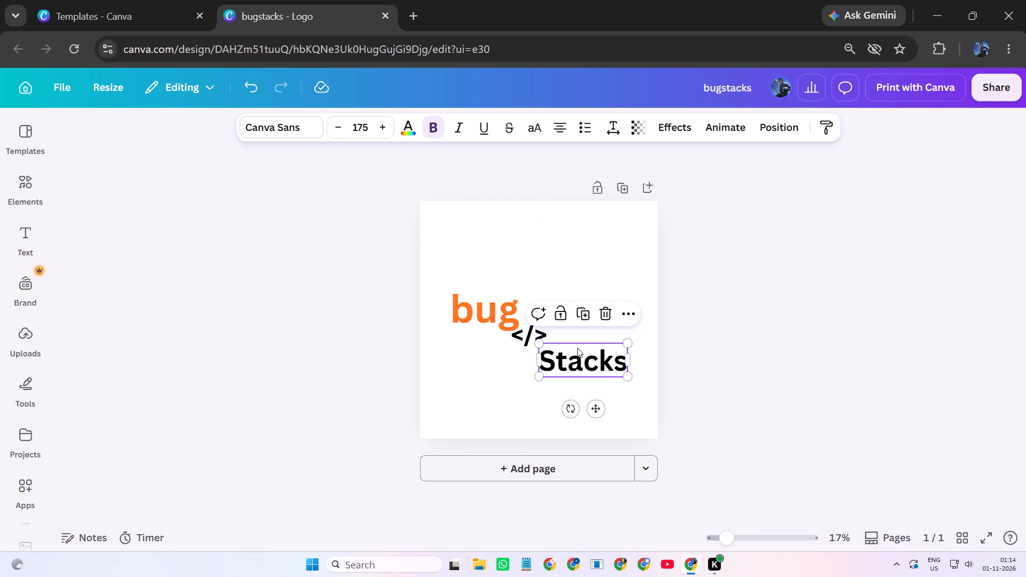
pyautogui.moveTo(486, 317); pyautogui.dragTo(485, 307)
pyautogui.moveTo(485, 308); pyautogui.dragTo(485, 308)
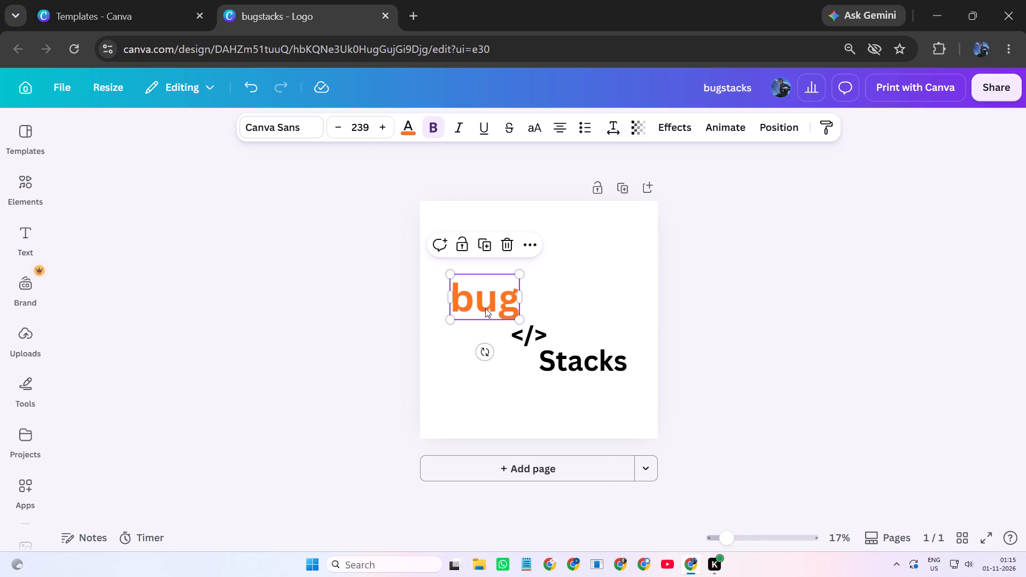
pyautogui.moveTo(485, 308); pyautogui.dragTo(485, 314)
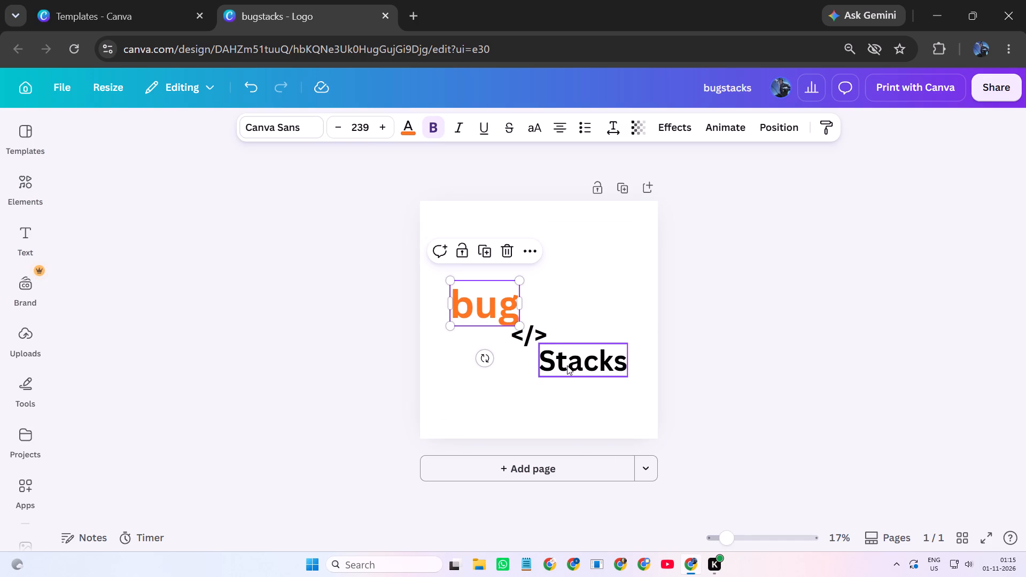
pyautogui.moveTo(567, 365); pyautogui.dragTo(562, 365)
pyautogui.click(719, 292)
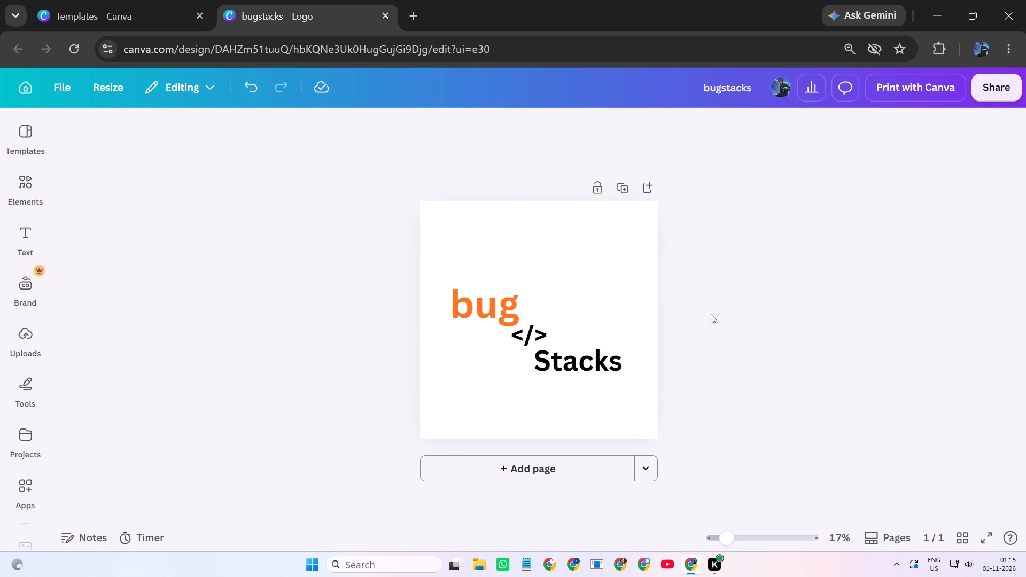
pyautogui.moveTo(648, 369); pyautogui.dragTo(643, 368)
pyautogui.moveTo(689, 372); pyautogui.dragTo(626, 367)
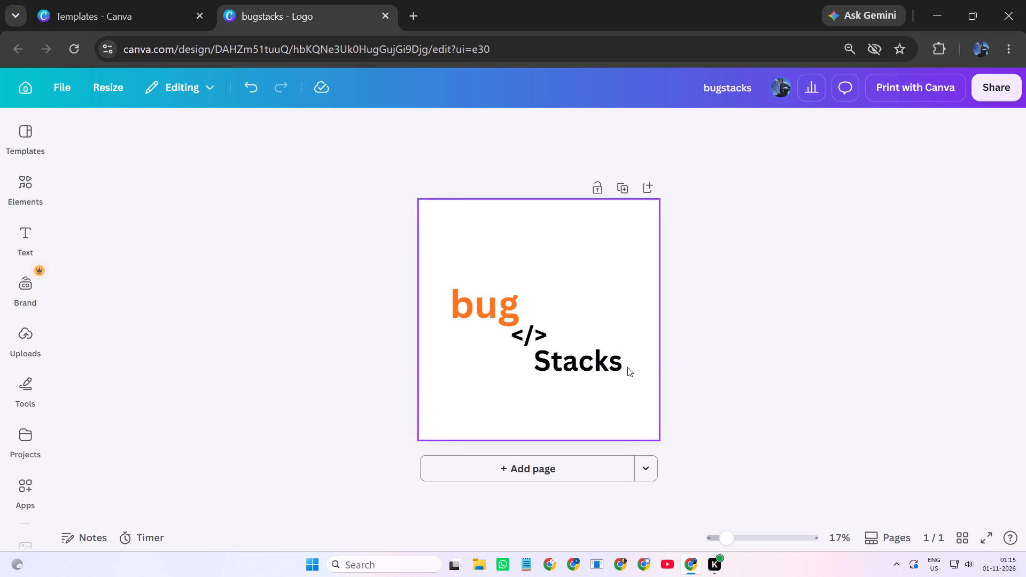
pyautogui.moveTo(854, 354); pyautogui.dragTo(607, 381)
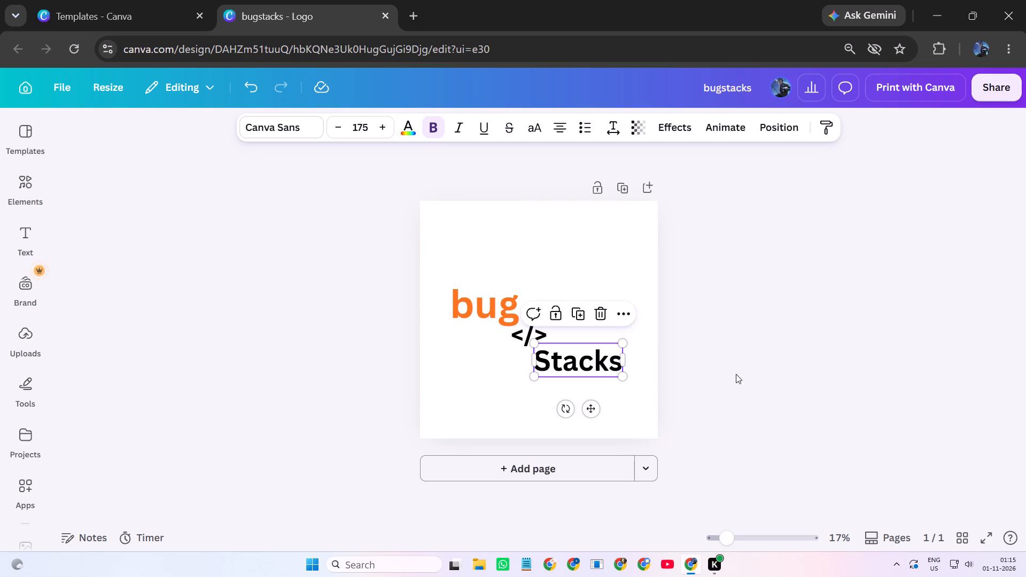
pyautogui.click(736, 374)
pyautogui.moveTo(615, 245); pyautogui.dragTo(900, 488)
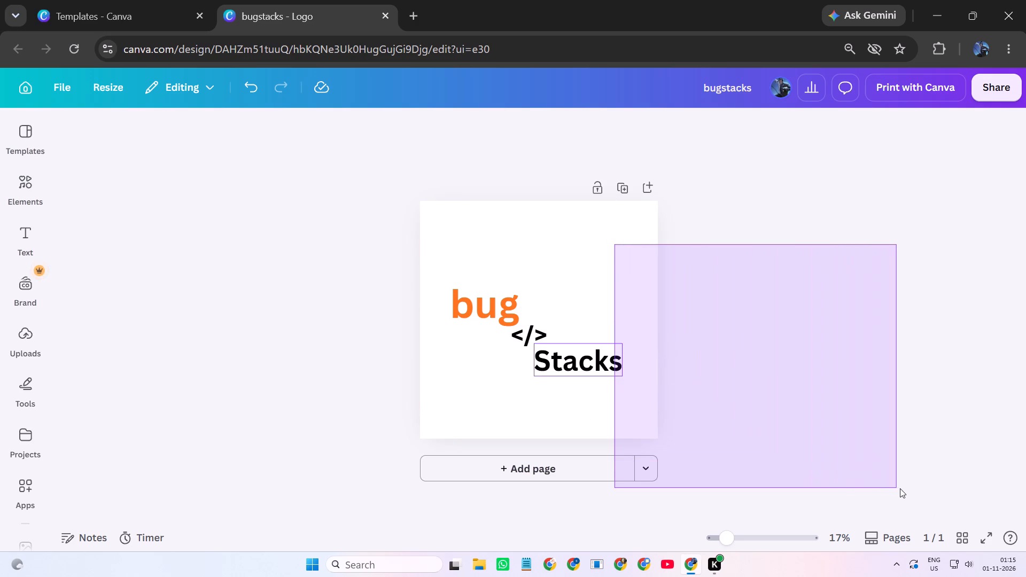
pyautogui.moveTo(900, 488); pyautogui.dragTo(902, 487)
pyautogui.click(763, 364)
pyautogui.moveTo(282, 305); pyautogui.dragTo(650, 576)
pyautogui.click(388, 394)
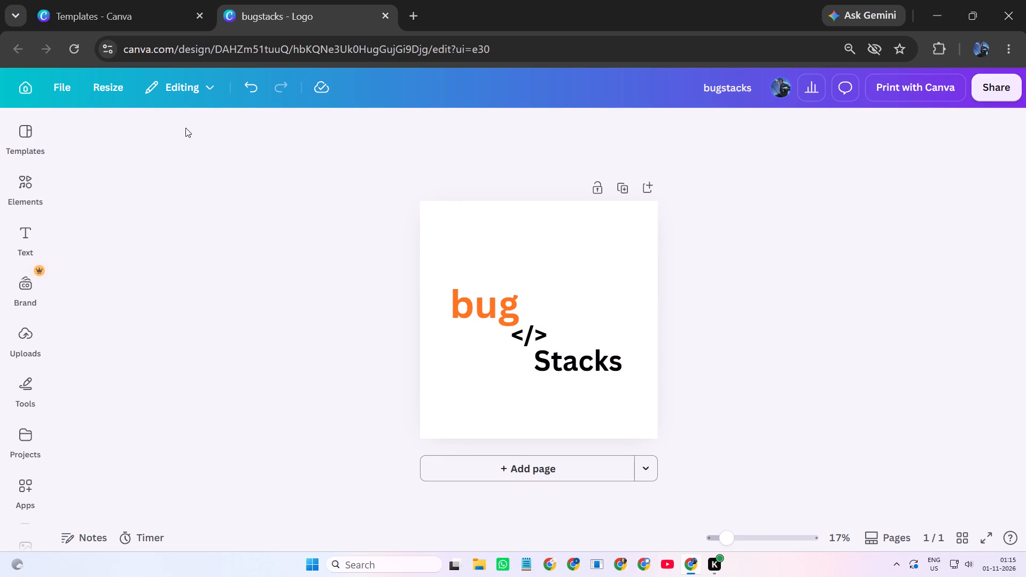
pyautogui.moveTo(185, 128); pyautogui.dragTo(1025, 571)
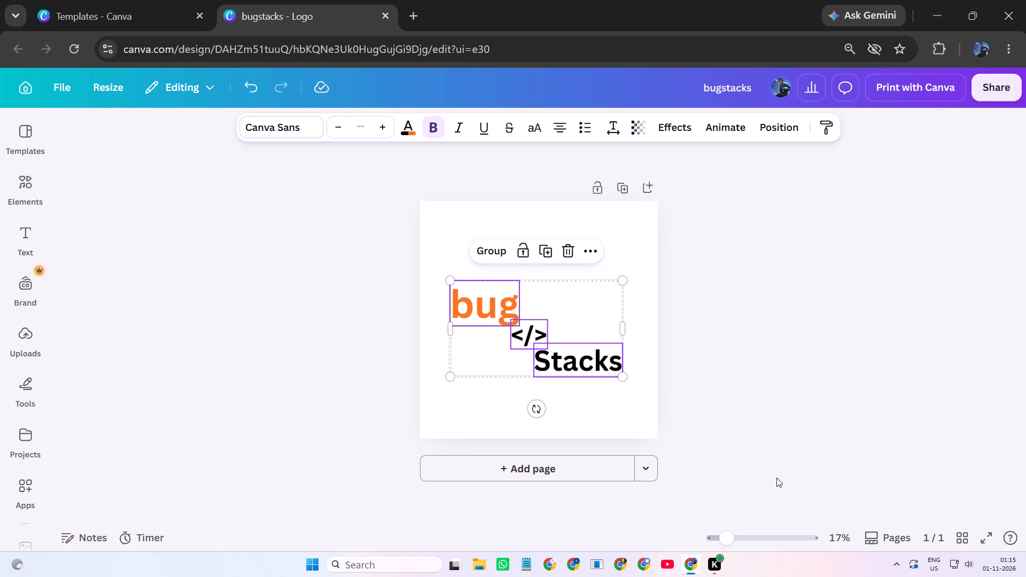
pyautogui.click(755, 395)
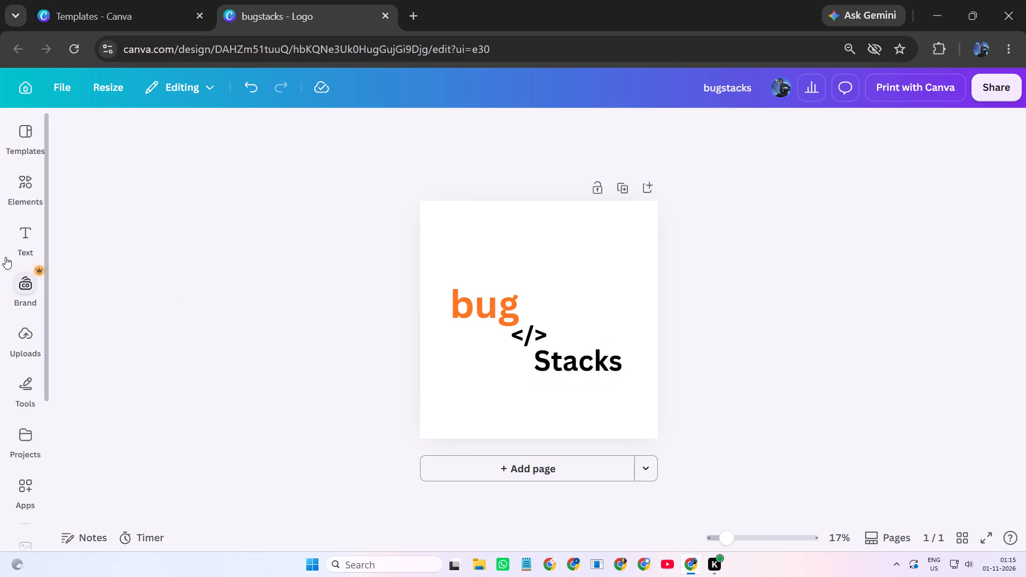
# Search the graphic elements for circle and look through the results for a suitable ring.
pyautogui.click(25, 203)
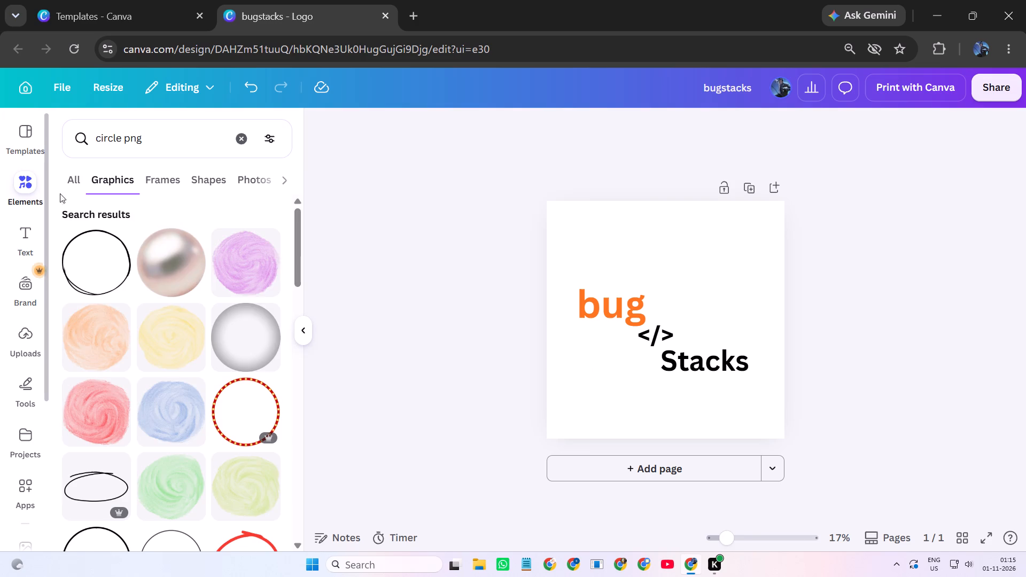
pyautogui.click(136, 149)
pyautogui.click(149, 206)
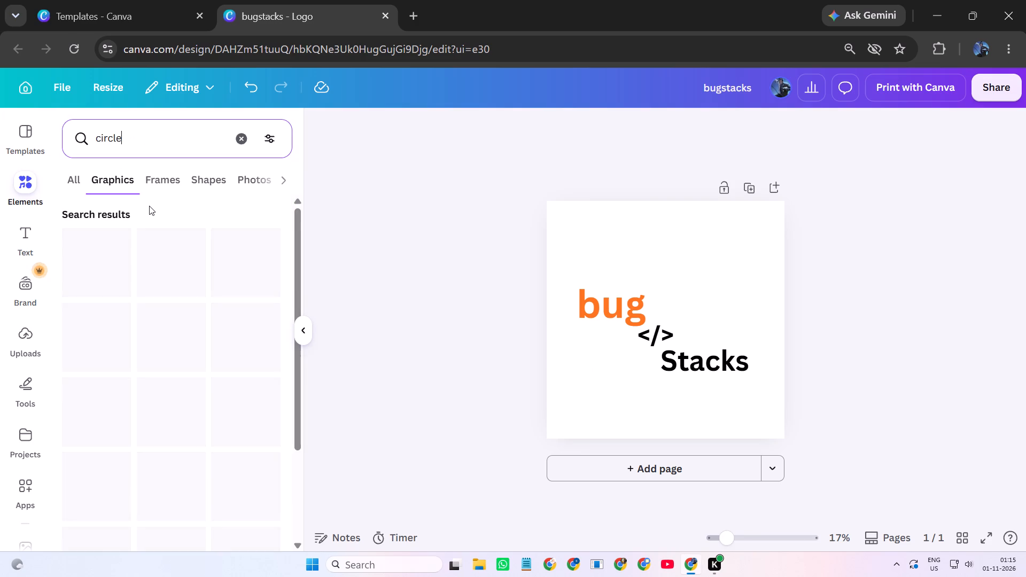
pyautogui.scroll(-1, 121, 380)
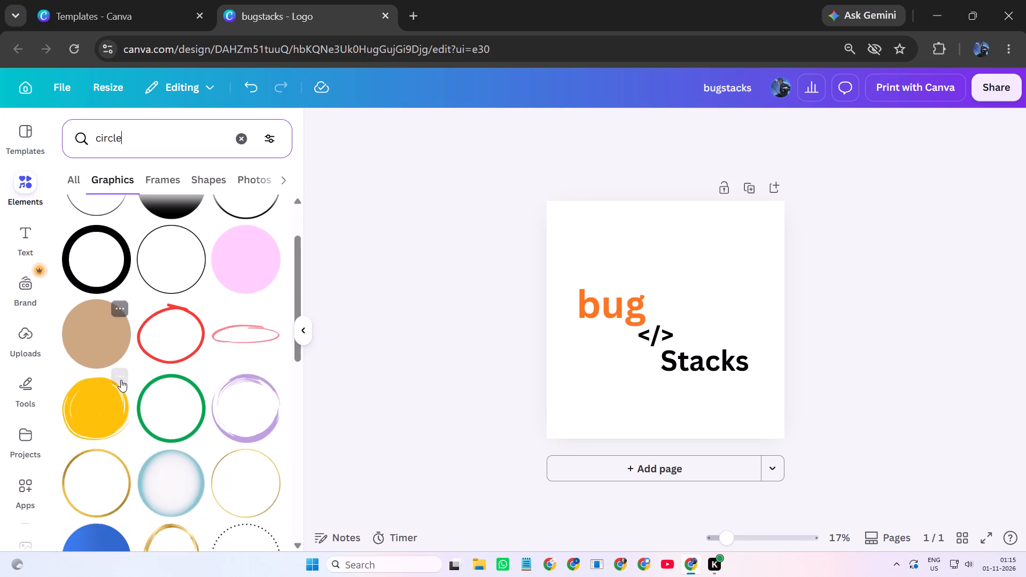
pyautogui.scroll(-2, 120, 379)
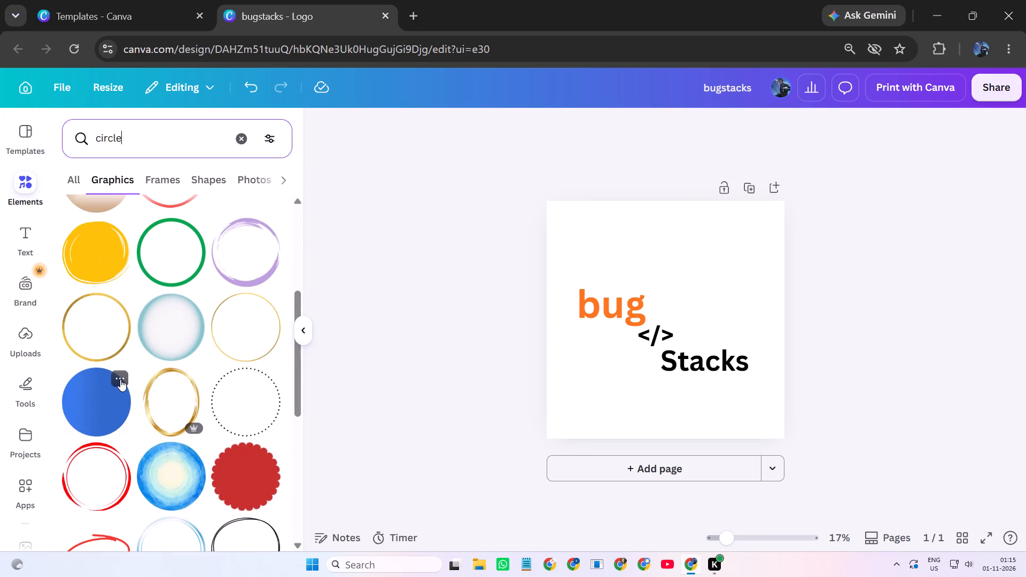
pyautogui.scroll(-2, 120, 379)
pyautogui.scroll(5, 120, 379)
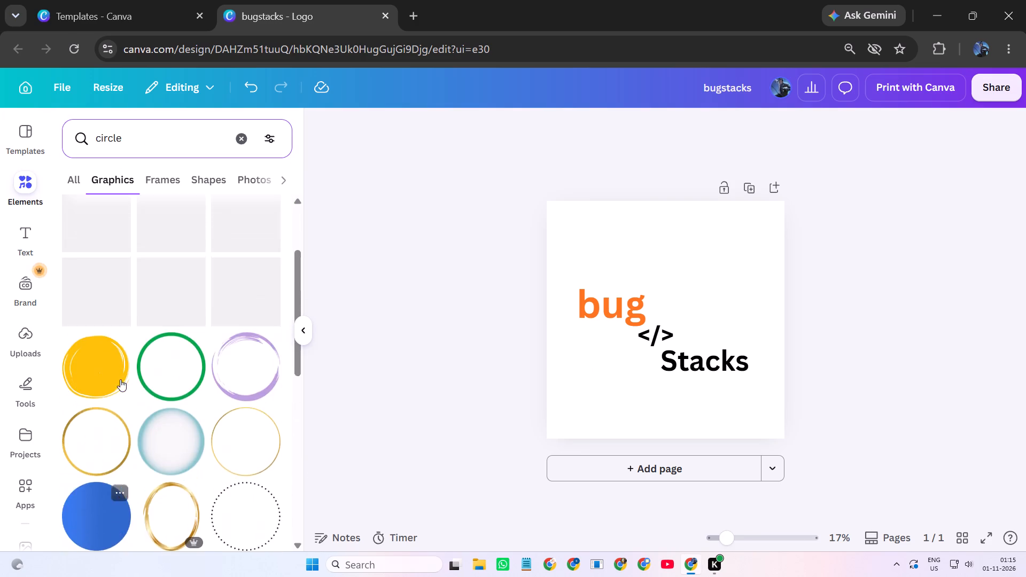
pyautogui.scroll(1, 121, 378)
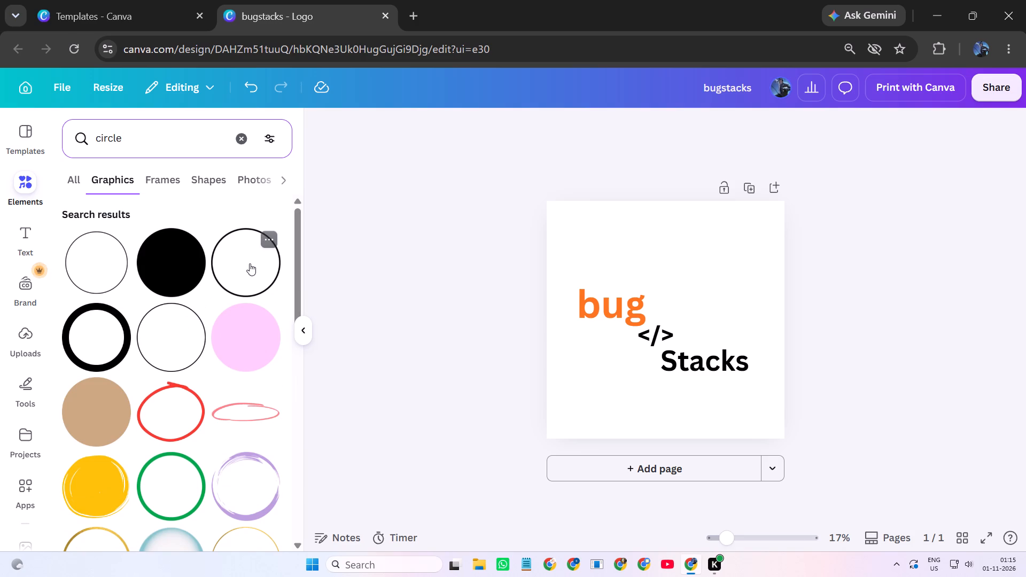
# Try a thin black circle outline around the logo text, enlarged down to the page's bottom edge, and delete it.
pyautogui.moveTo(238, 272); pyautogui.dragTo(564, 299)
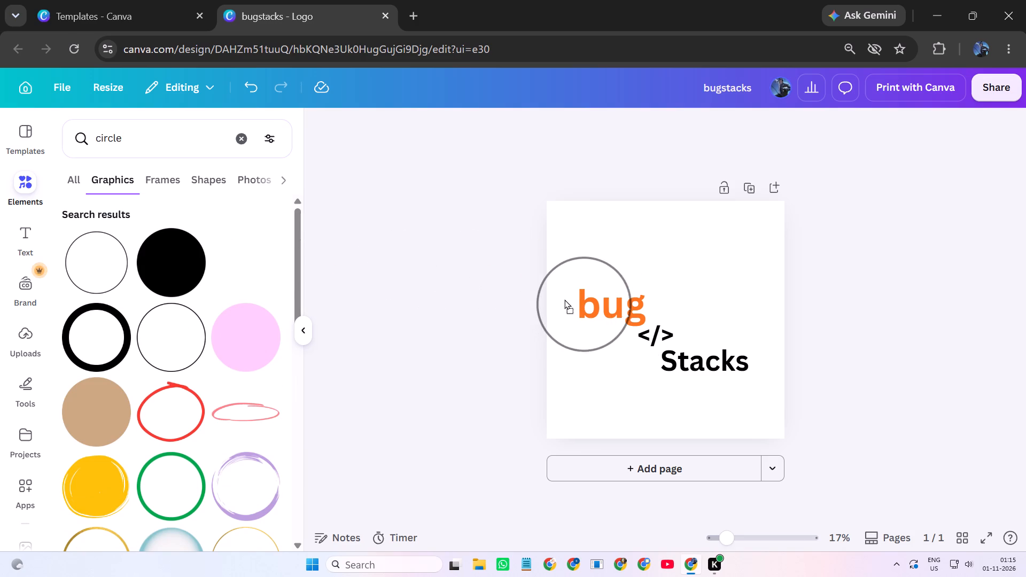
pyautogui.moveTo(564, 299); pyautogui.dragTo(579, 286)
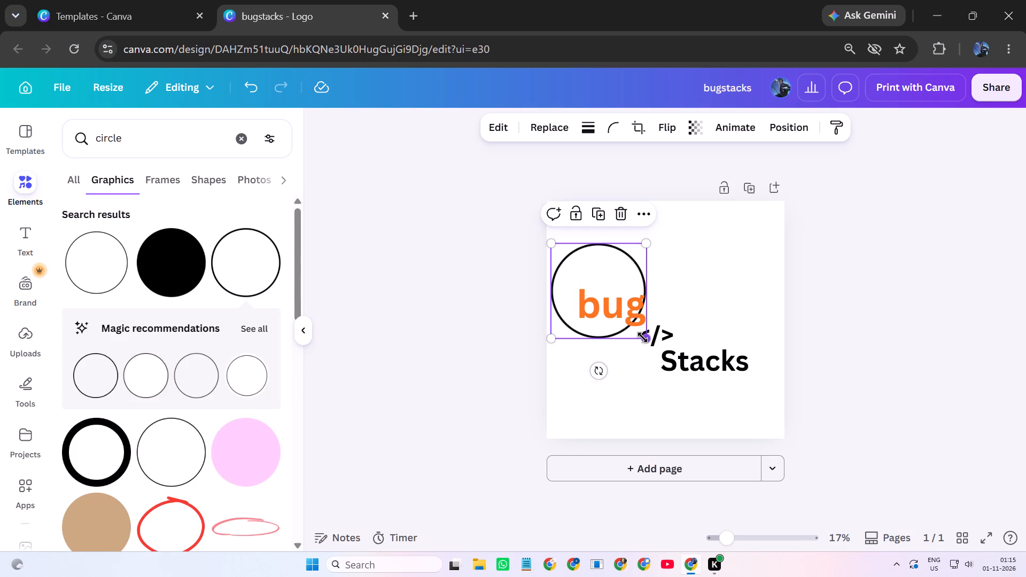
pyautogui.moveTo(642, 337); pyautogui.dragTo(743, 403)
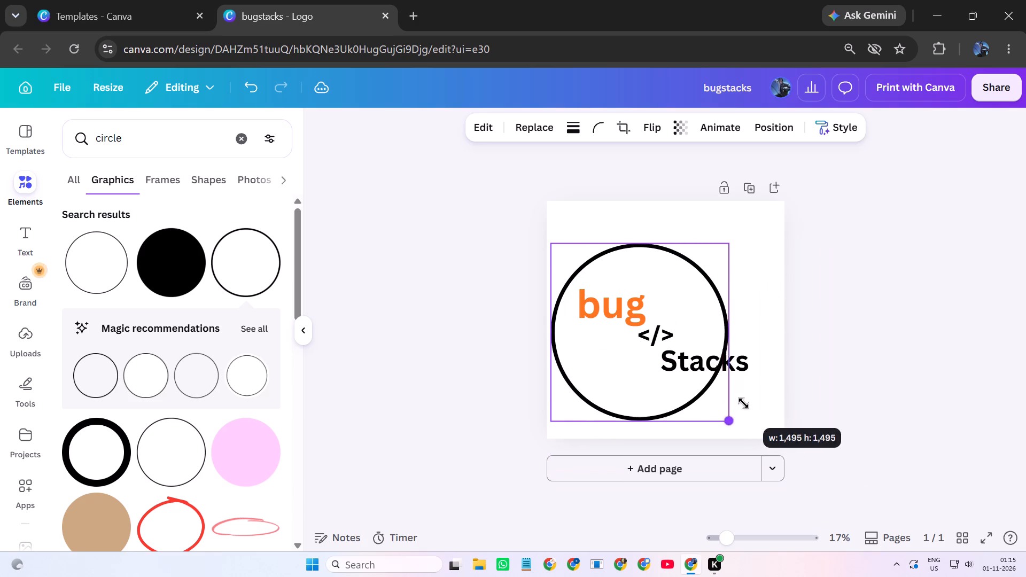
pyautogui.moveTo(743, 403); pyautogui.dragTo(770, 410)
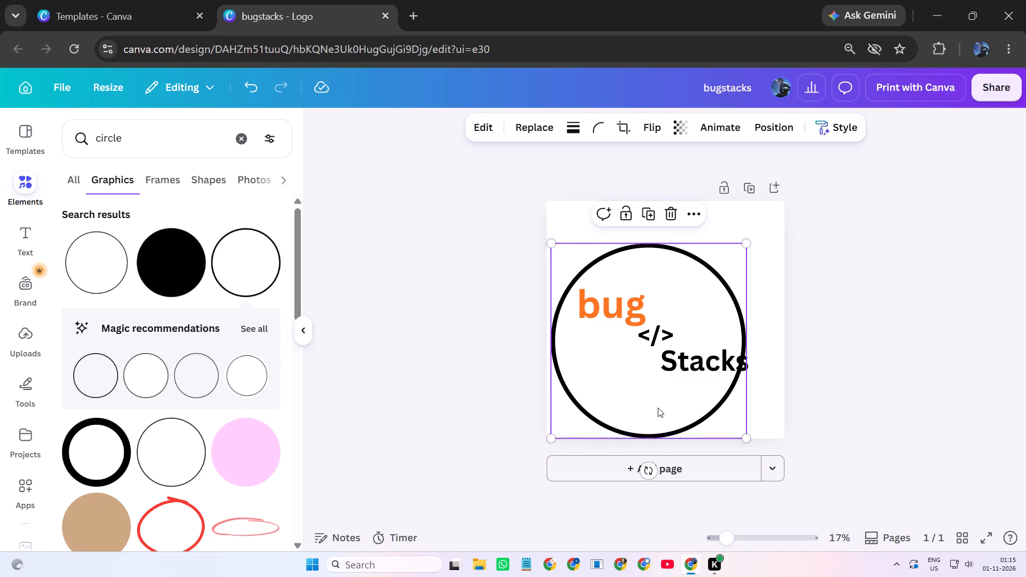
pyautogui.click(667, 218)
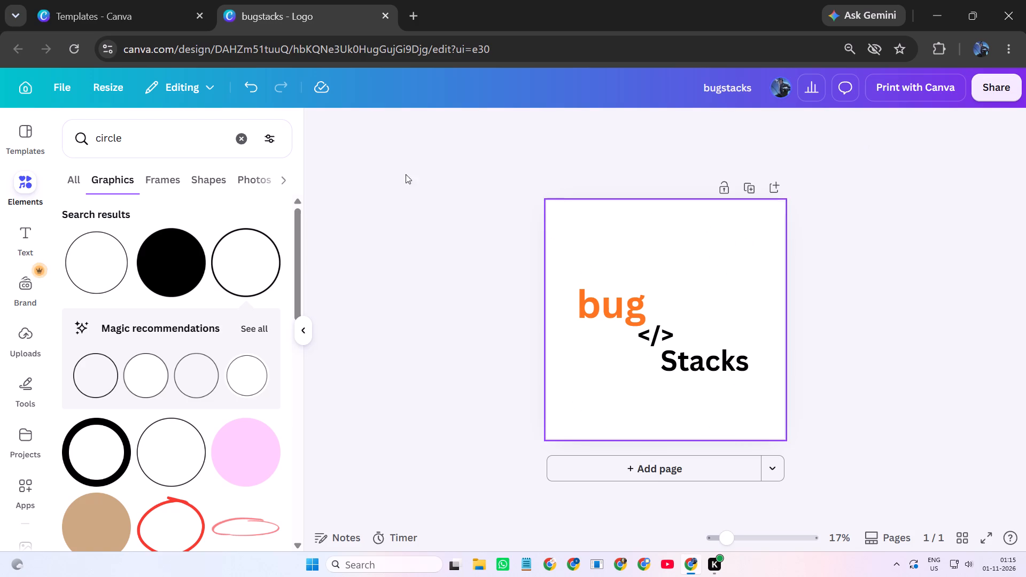
# Replace the element search term with s and add the suggested Rectangle shape to the page.
pyautogui.click(168, 147)
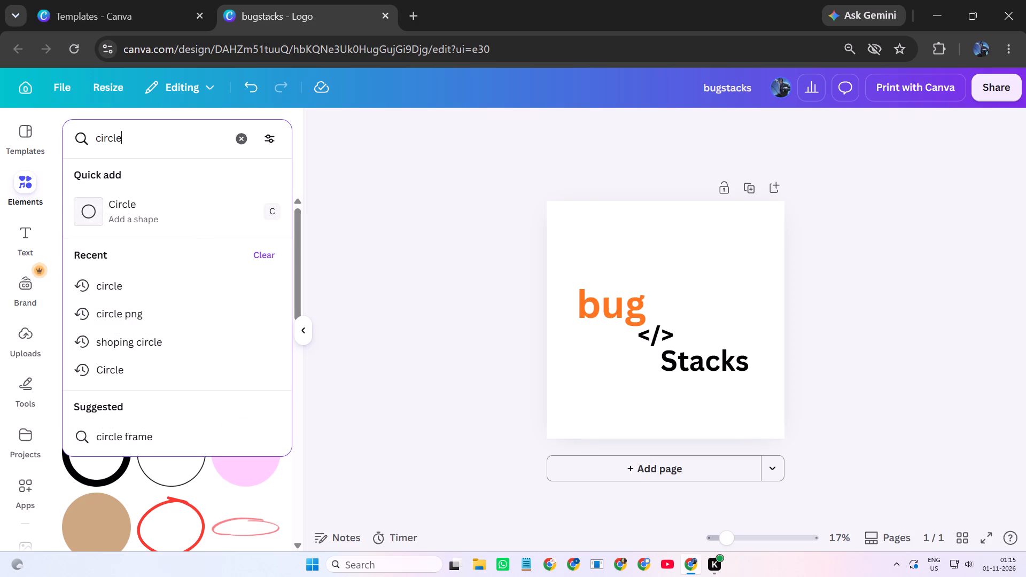
pyautogui.press('BackSpace')
pyautogui.press('BackSpace')
pyautogui.press('BackSpace')
pyautogui.press('BackSpace')
pyautogui.press('BackSpace')
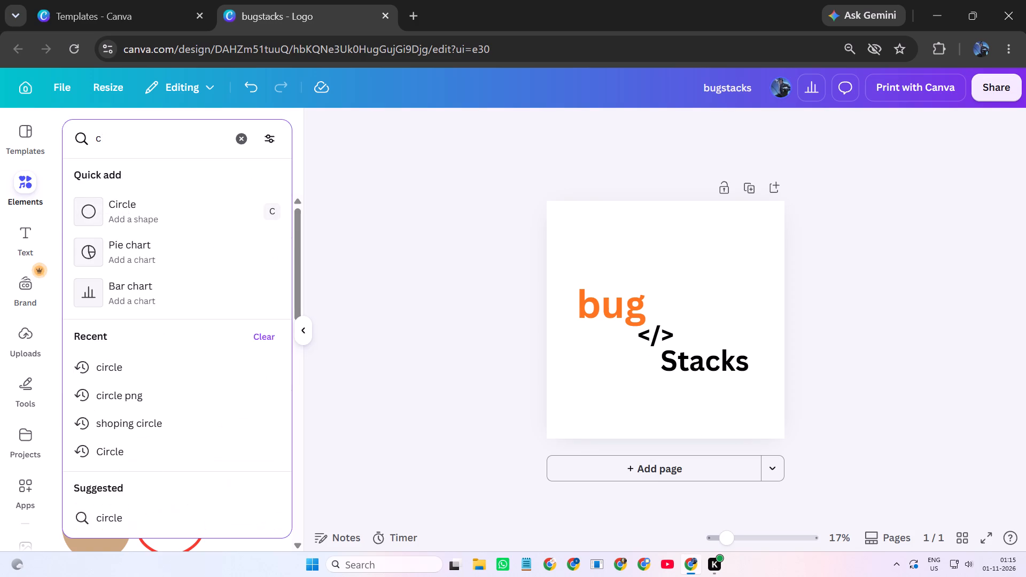
pyautogui.press('BackSpace')
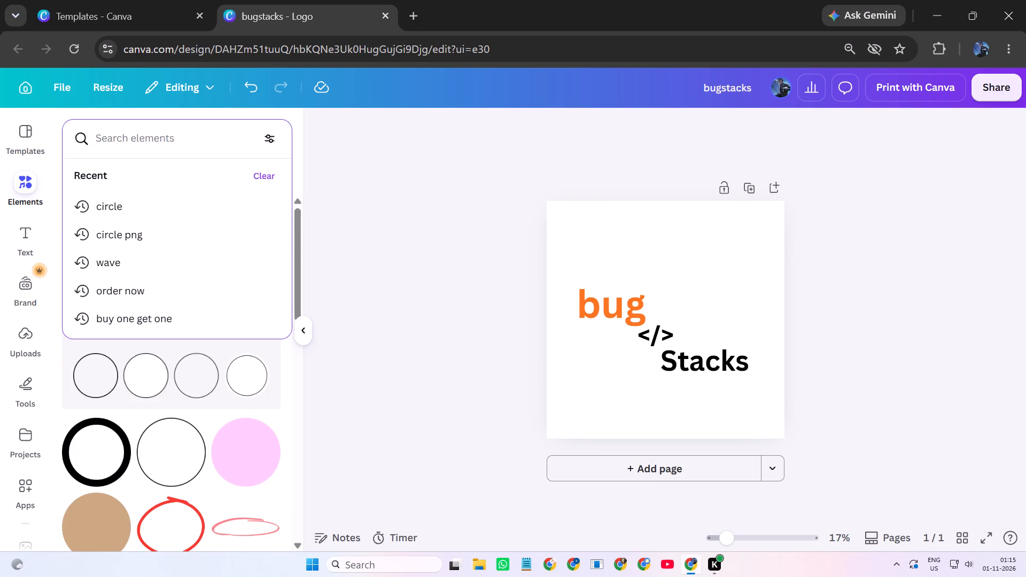
pyautogui.press('s')
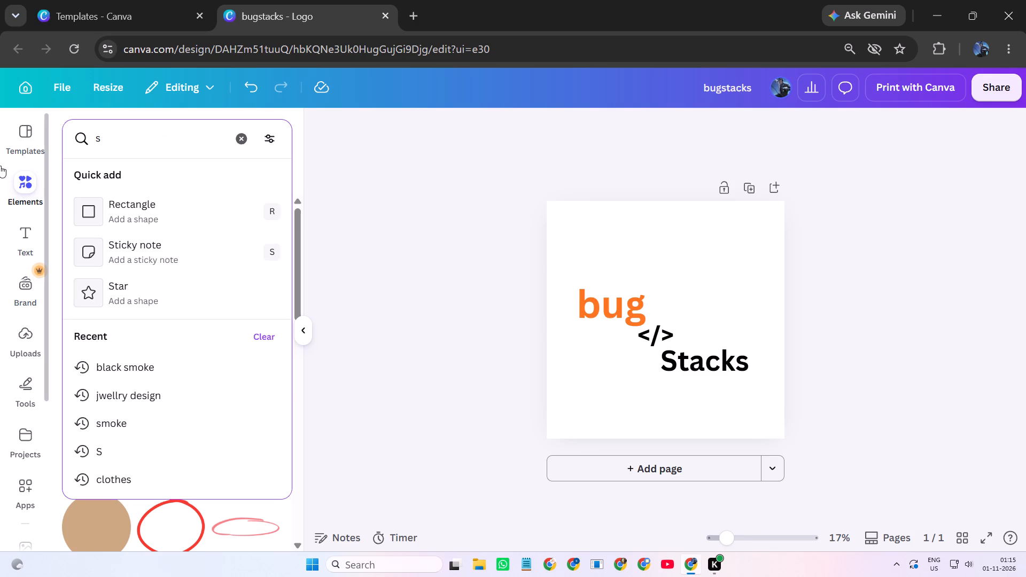
pyautogui.click(95, 212)
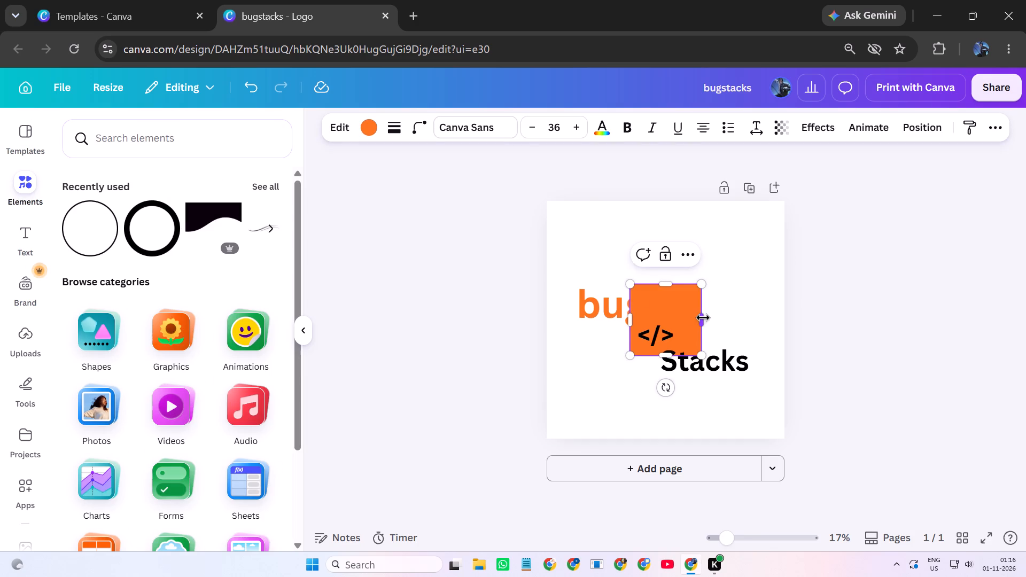
# Stretch the orange rectangle into a wide band, align it with the page's left edge and enlarge it to cover the logo text.
pyautogui.moveTo(703, 317); pyautogui.dragTo(935, 323)
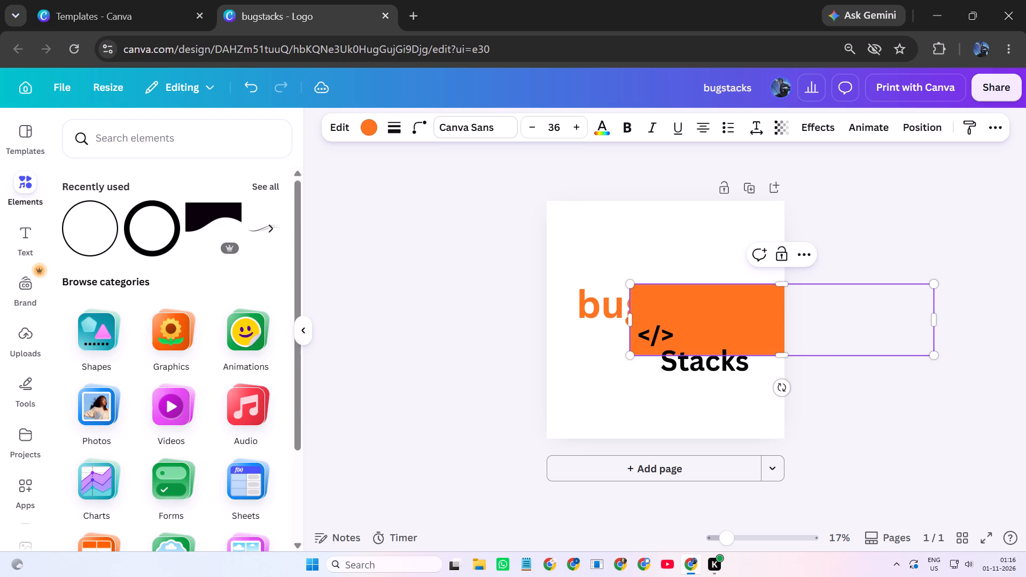
pyautogui.moveTo(737, 319); pyautogui.dragTo(602, 323)
pyautogui.click(712, 310)
pyautogui.moveTo(698, 320); pyautogui.dragTo(648, 322)
pyautogui.moveTo(648, 322); pyautogui.dragTo(639, 322)
pyautogui.click(522, 389)
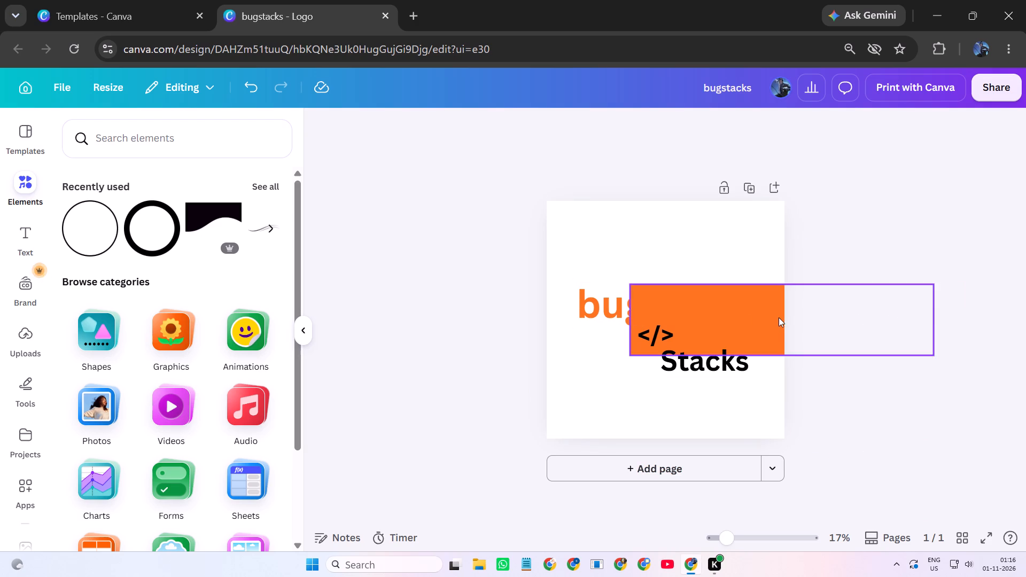
pyautogui.moveTo(779, 317); pyautogui.dragTo(696, 316)
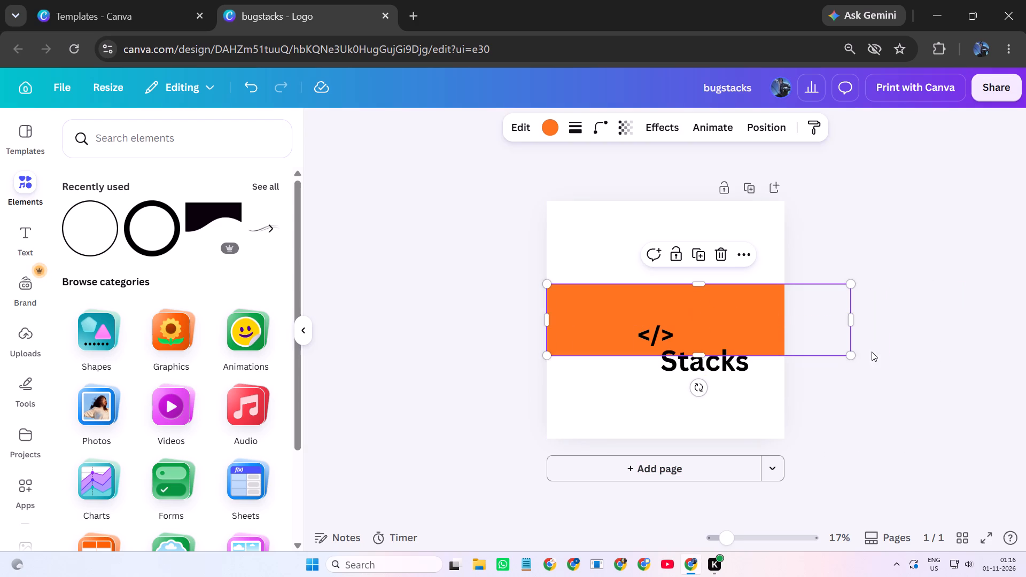
pyautogui.moveTo(846, 355); pyautogui.dragTo(857, 378)
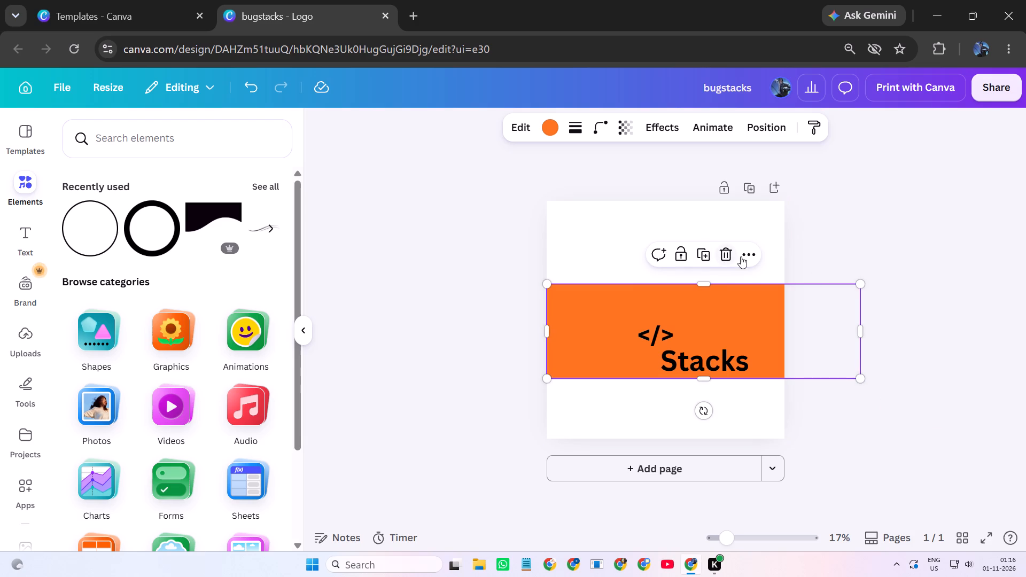
pyautogui.click(745, 254)
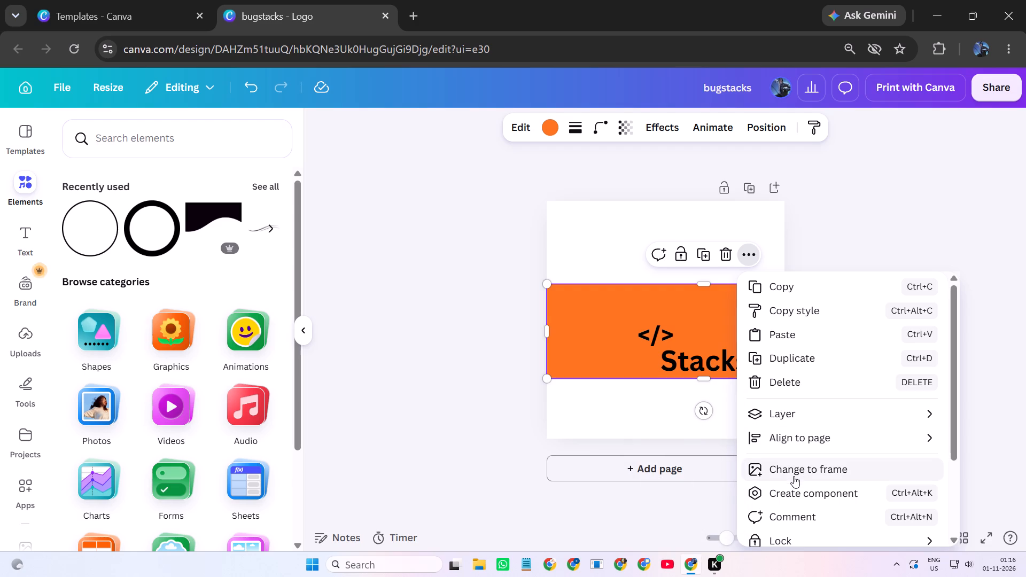
pyautogui.click(898, 219)
# Move the orange band up to the top of the page, just above the bug text.
pyautogui.moveTo(737, 313); pyautogui.dragTo(733, 300)
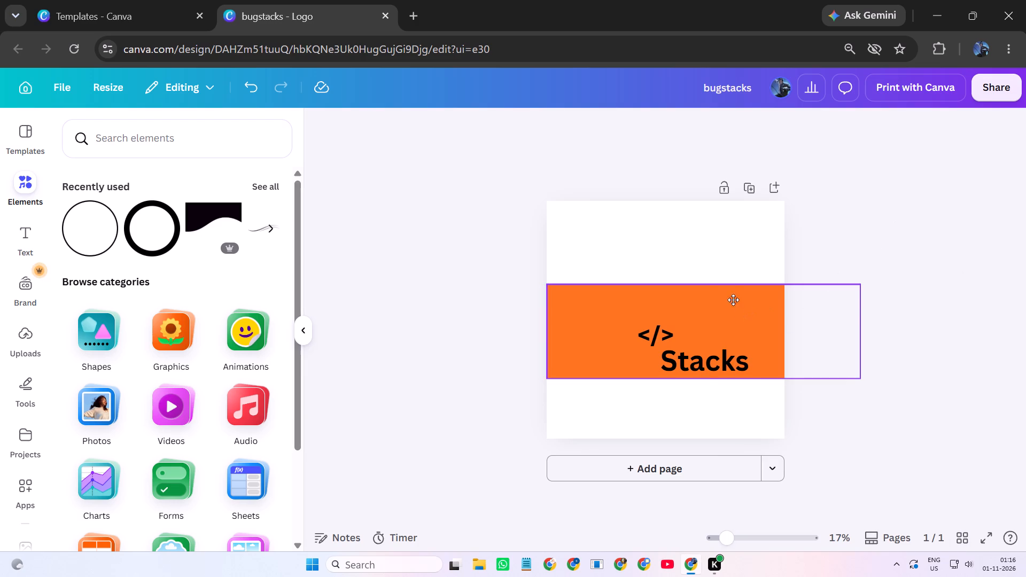
pyautogui.moveTo(733, 300); pyautogui.dragTo(724, 205)
pyautogui.click(907, 311)
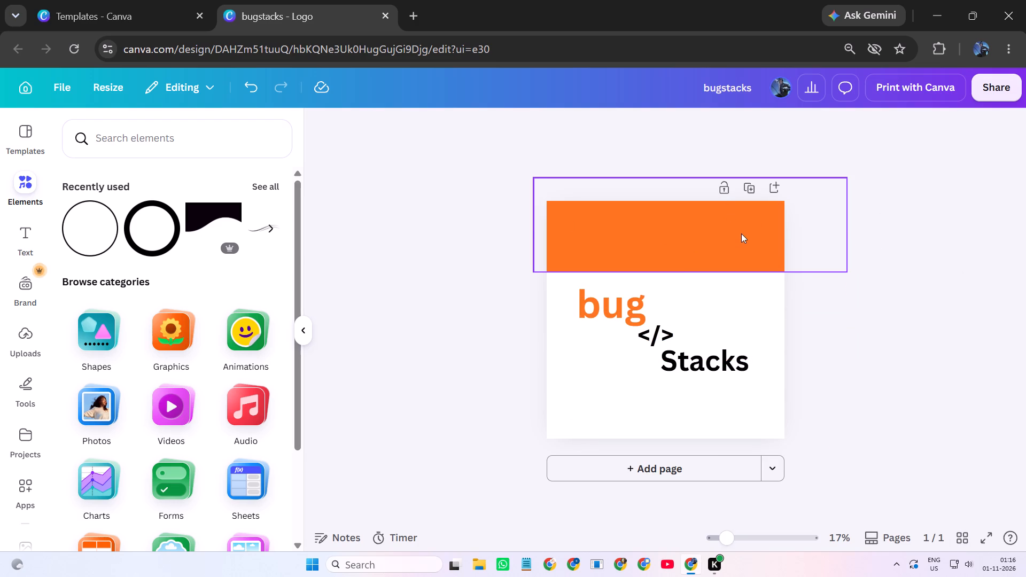
pyautogui.moveTo(741, 234); pyautogui.dragTo(749, 239)
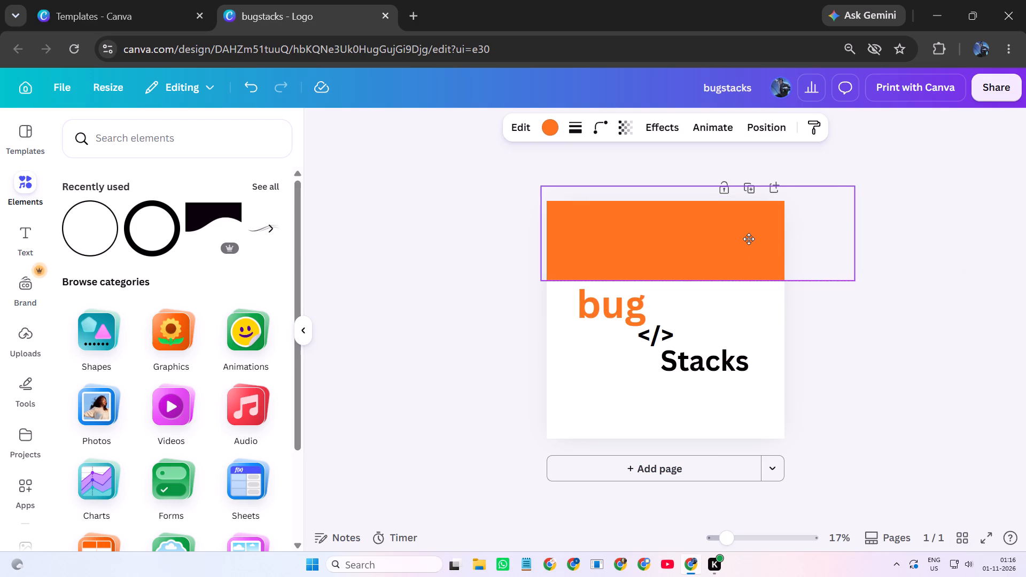
pyautogui.moveTo(749, 239); pyautogui.dragTo(742, 252)
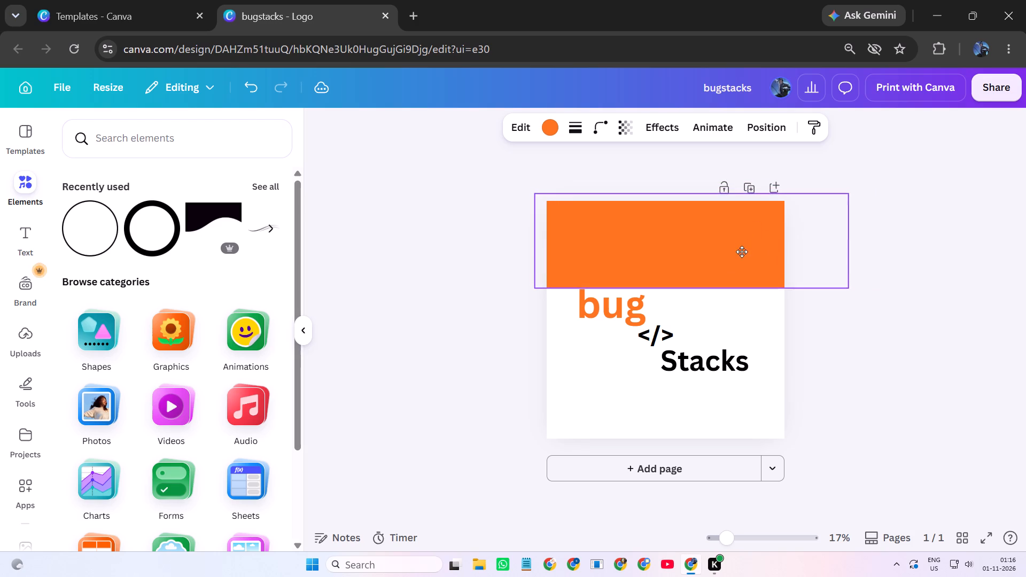
pyautogui.moveTo(742, 252); pyautogui.dragTo(740, 243)
pyautogui.click(859, 353)
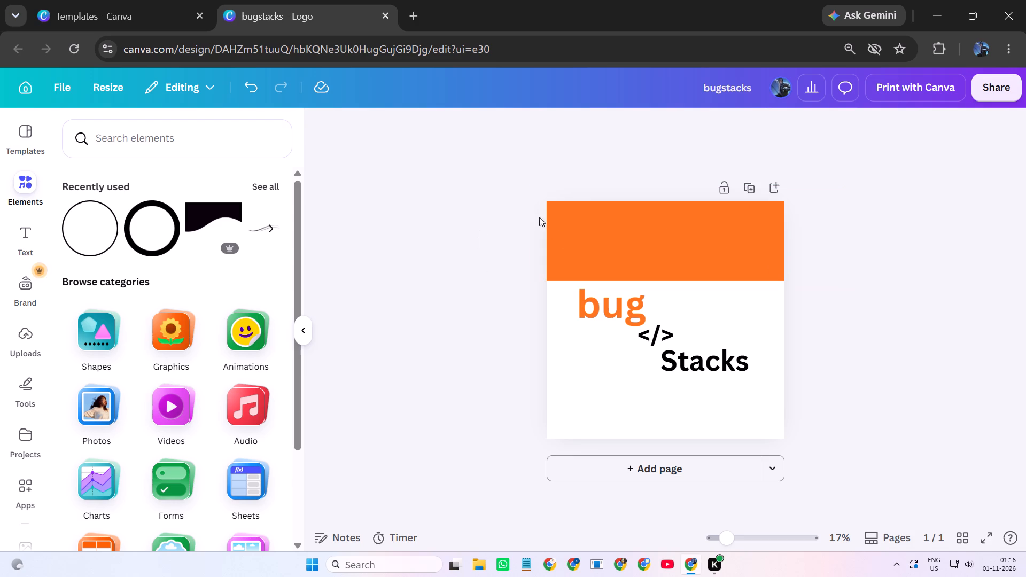
# Align the orange band with the page's top edge and shorten its right side to end at the page's right edge.
pyautogui.moveTo(603, 217); pyautogui.dragTo(620, 221)
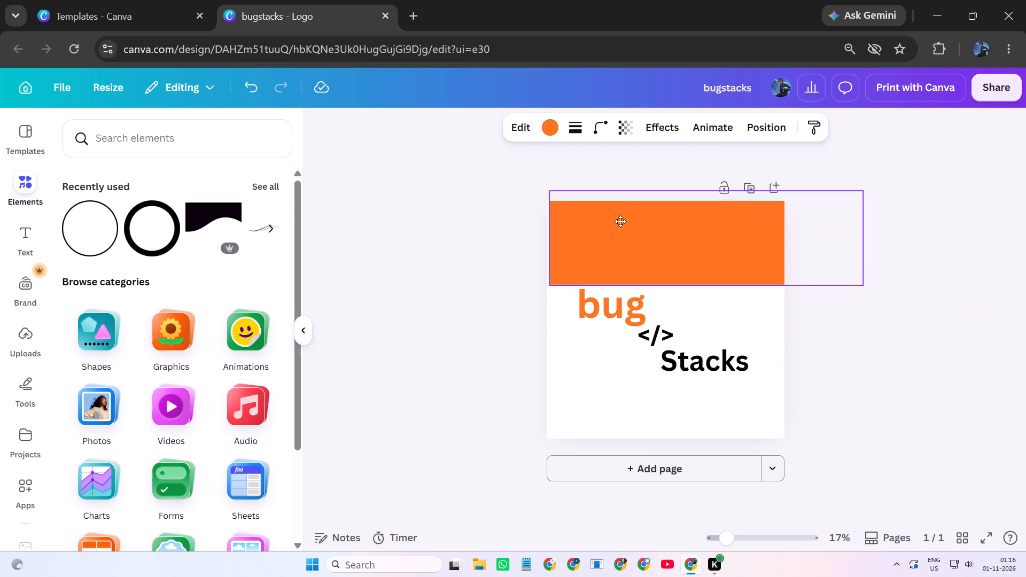
pyautogui.moveTo(620, 221); pyautogui.dragTo(608, 233)
pyautogui.moveTo(850, 253); pyautogui.dragTo(833, 253)
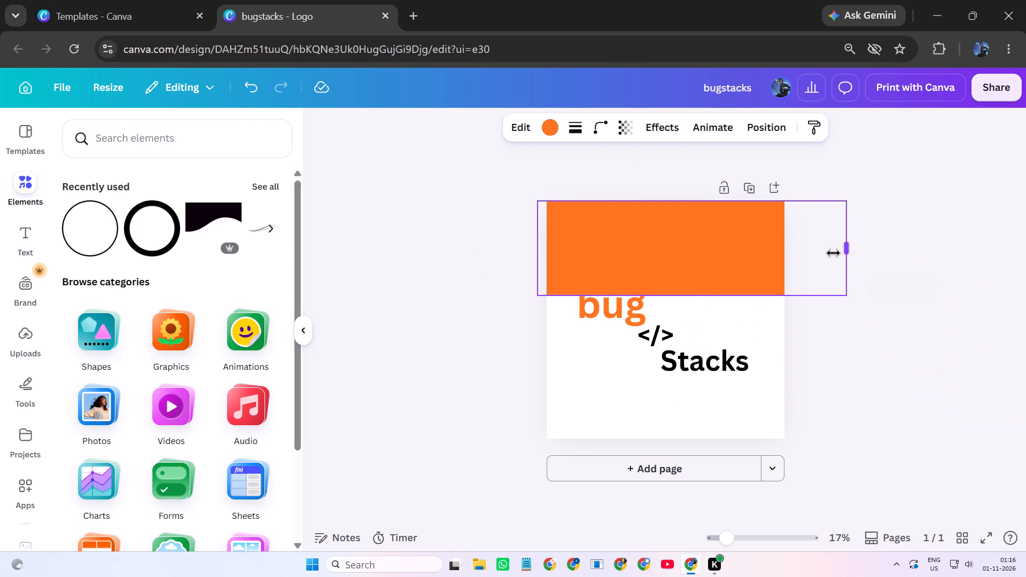
pyautogui.moveTo(833, 253); pyautogui.dragTo(781, 261)
pyautogui.click(781, 261)
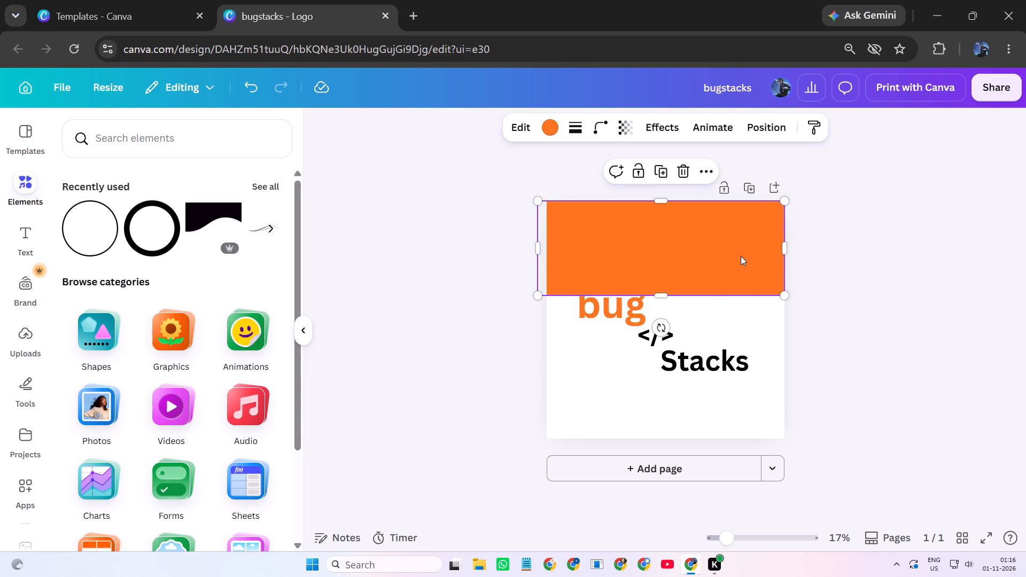
# Reduce the orange band's height from its lower edge and reposition it along the page's top edge, clear of the bug text.
pyautogui.moveTo(667, 294); pyautogui.dragTo(663, 274)
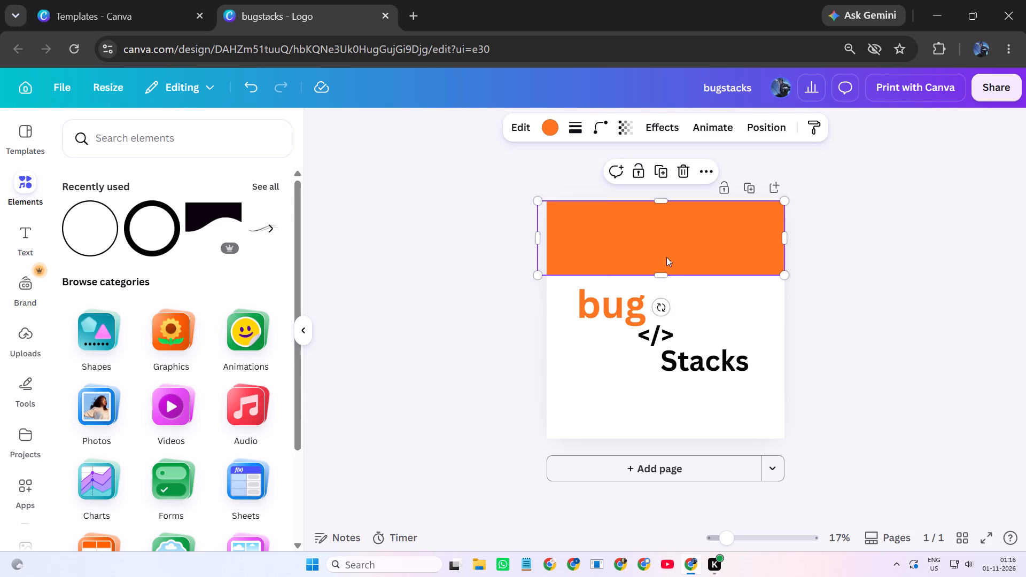
pyautogui.click(670, 252)
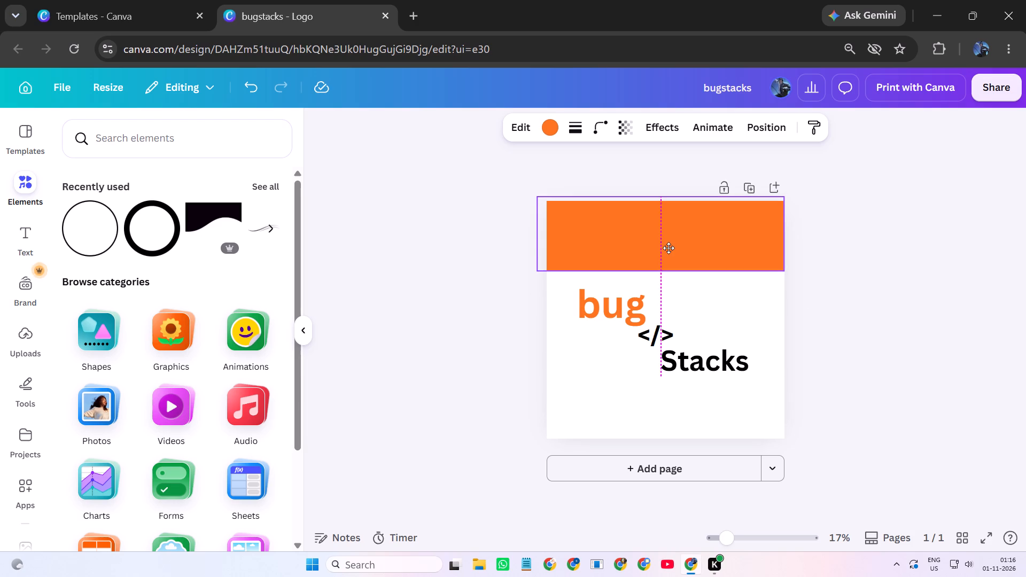
pyautogui.rightClick(669, 248)
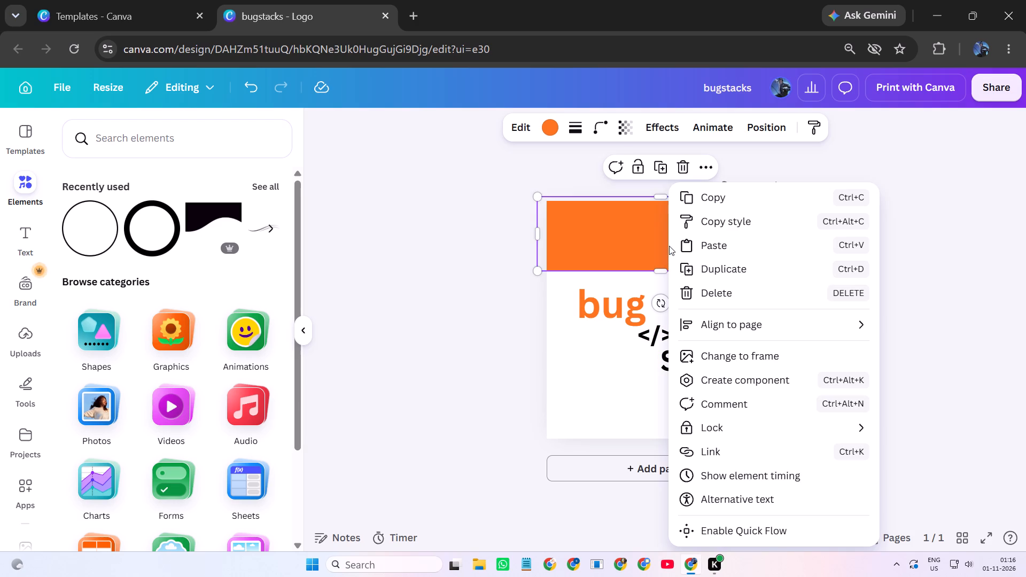
pyautogui.click(659, 167)
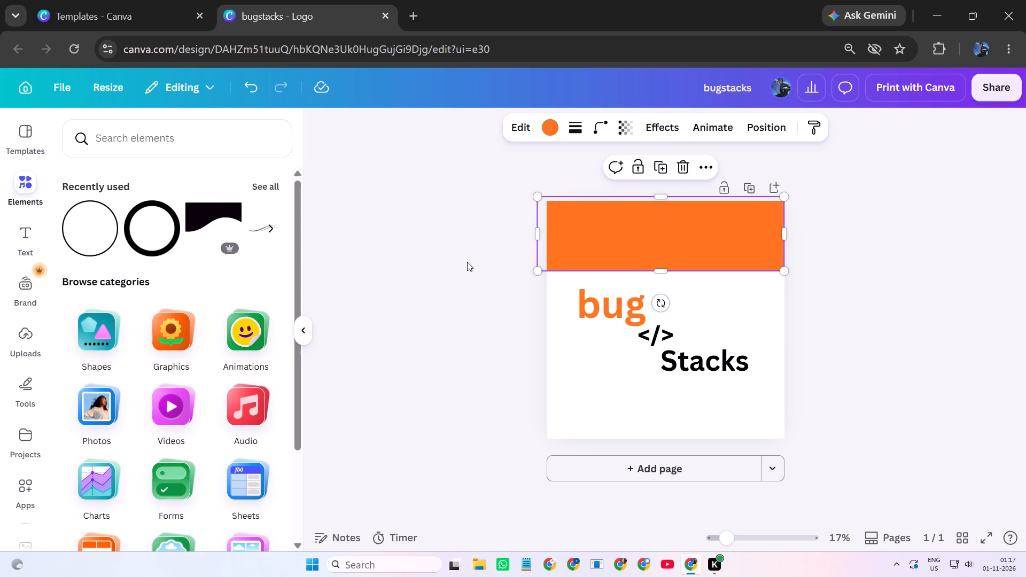
pyautogui.click(467, 262)
pyautogui.moveTo(631, 216); pyautogui.dragTo(648, 235)
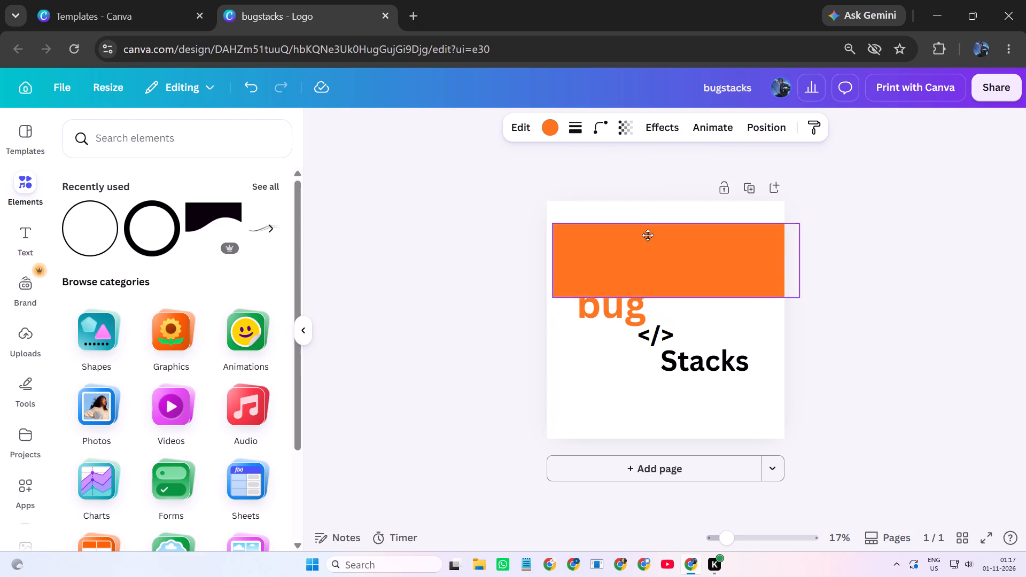
pyautogui.moveTo(648, 235); pyautogui.dragTo(563, 187)
pyautogui.moveTo(612, 228); pyautogui.dragTo(687, 247)
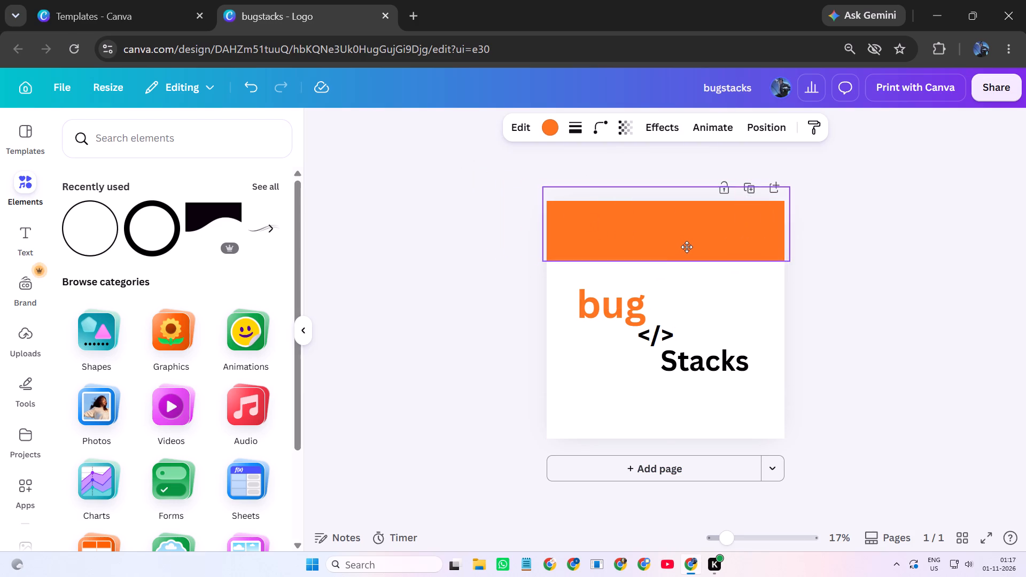
pyautogui.moveTo(687, 247); pyautogui.dragTo(688, 261)
# Duplicate the orange band and place the copy across the bottom of the page, just below the Stacks text.
pyautogui.rightClick(688, 261)
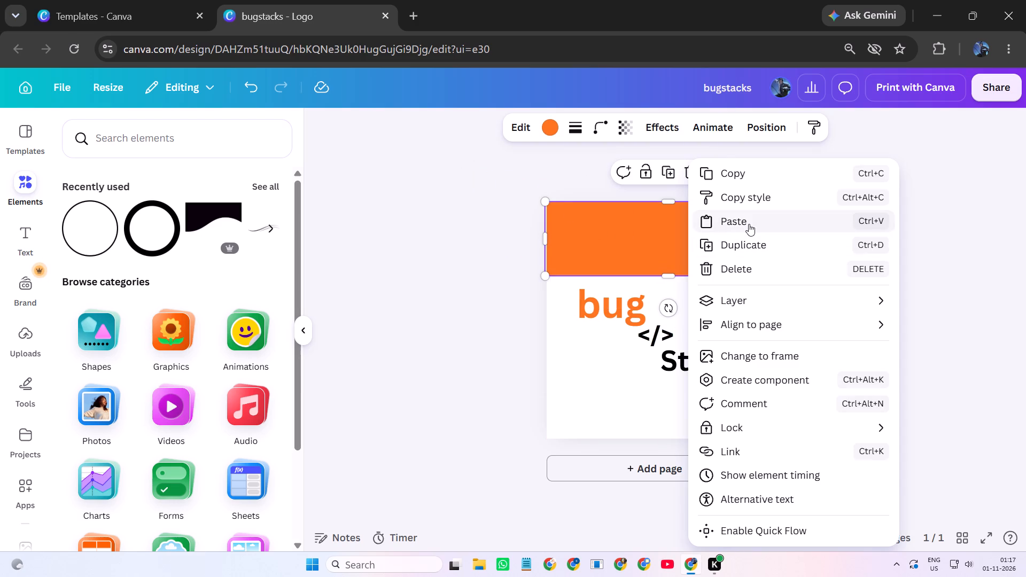
pyautogui.click(753, 248)
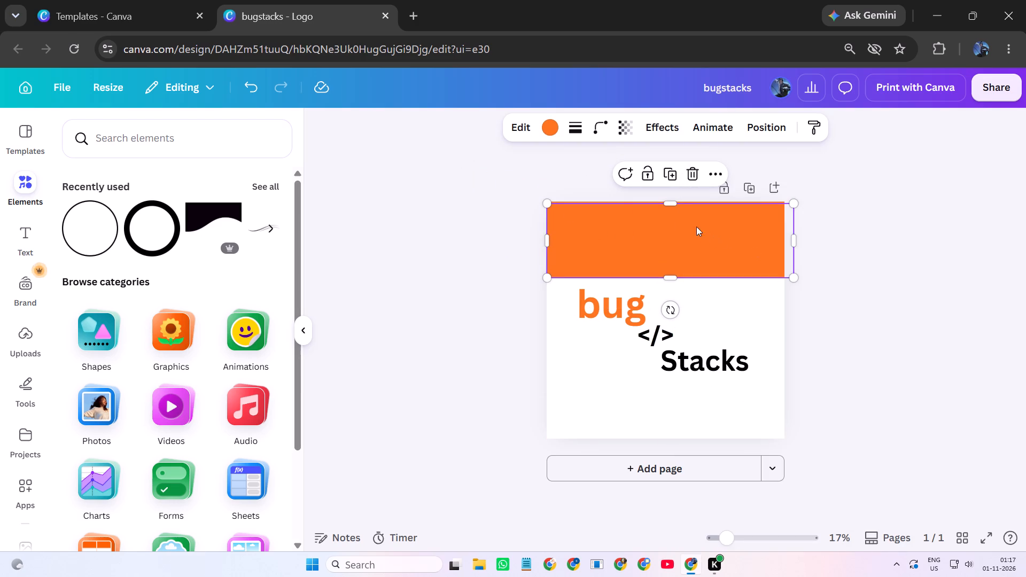
pyautogui.moveTo(676, 206); pyautogui.dragTo(677, 213)
pyautogui.moveTo(680, 224); pyautogui.dragTo(689, 389)
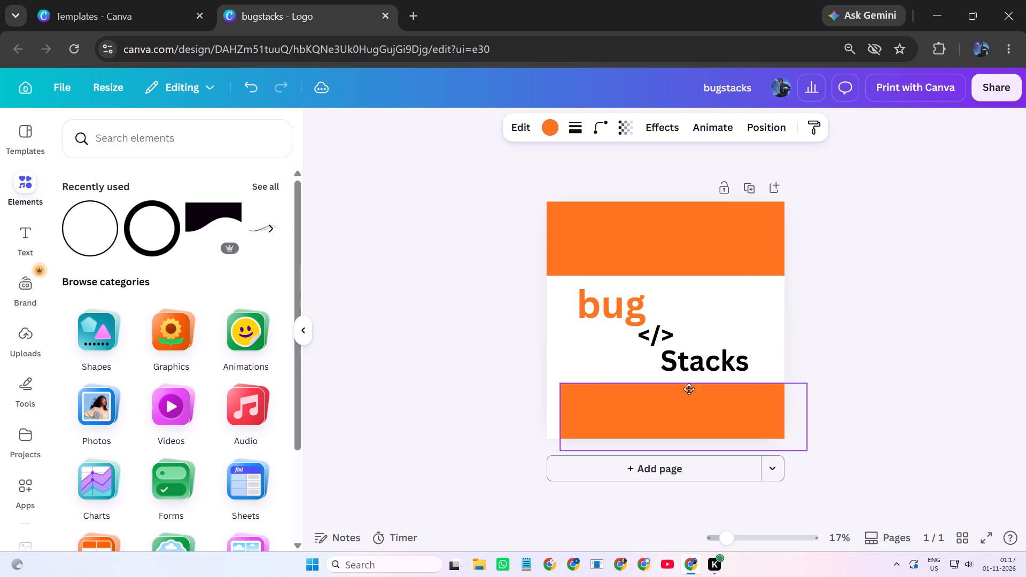
pyautogui.moveTo(689, 389); pyautogui.dragTo(669, 393)
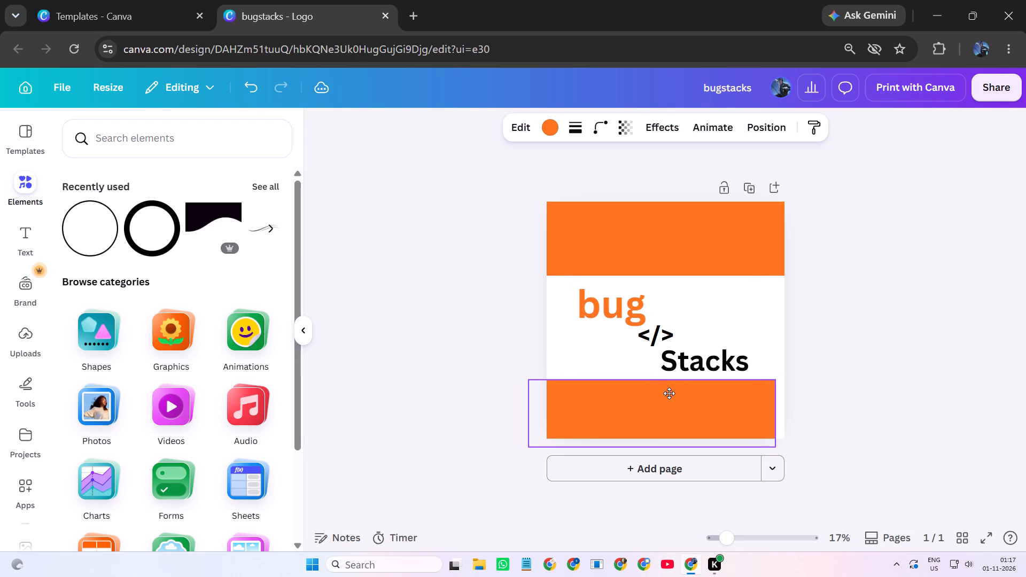
pyautogui.moveTo(669, 393); pyautogui.dragTo(679, 394)
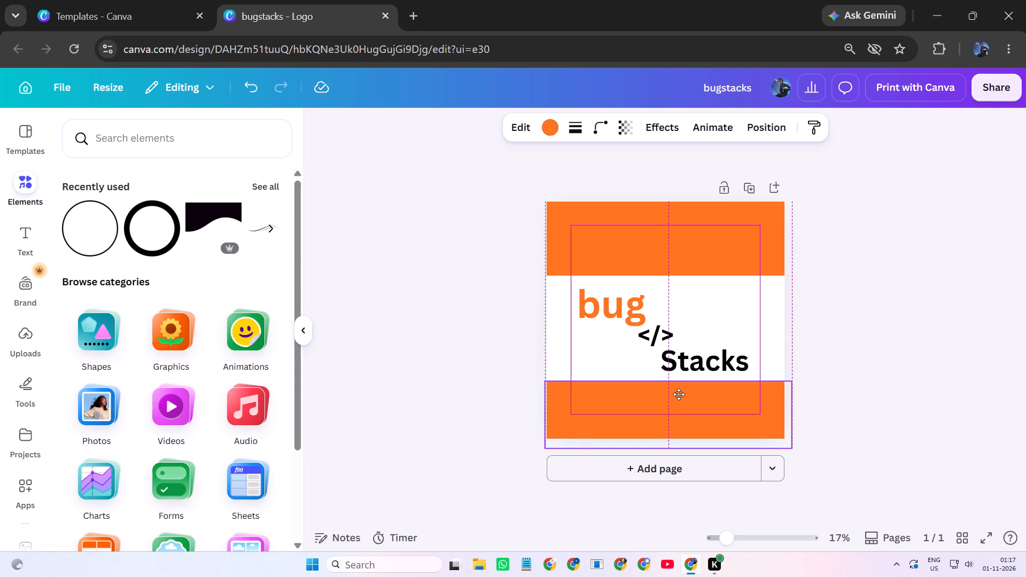
pyautogui.moveTo(679, 394); pyautogui.dragTo(680, 394)
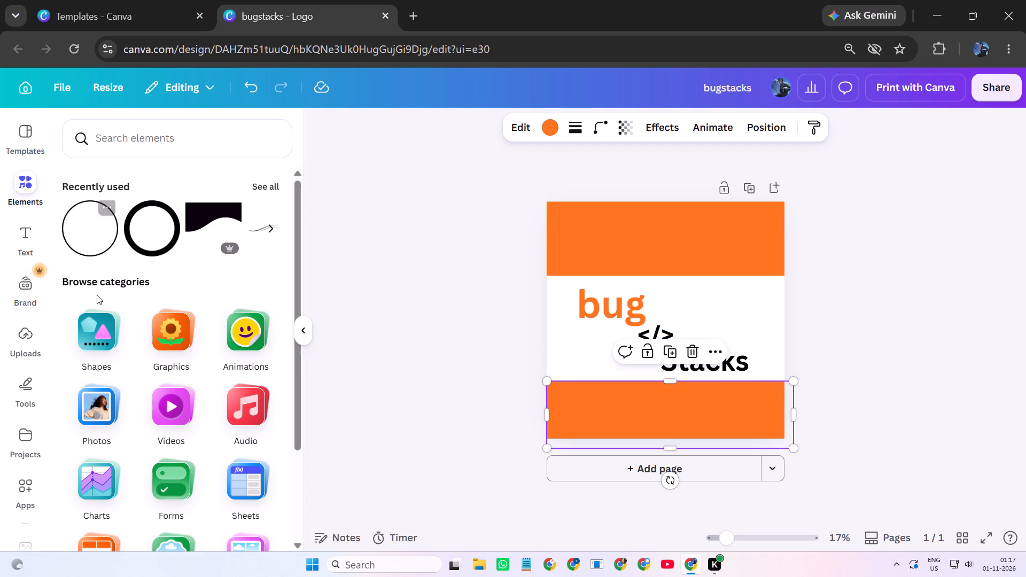
# Recolour the bottom band black using the colour already in the design.
pyautogui.click(550, 122)
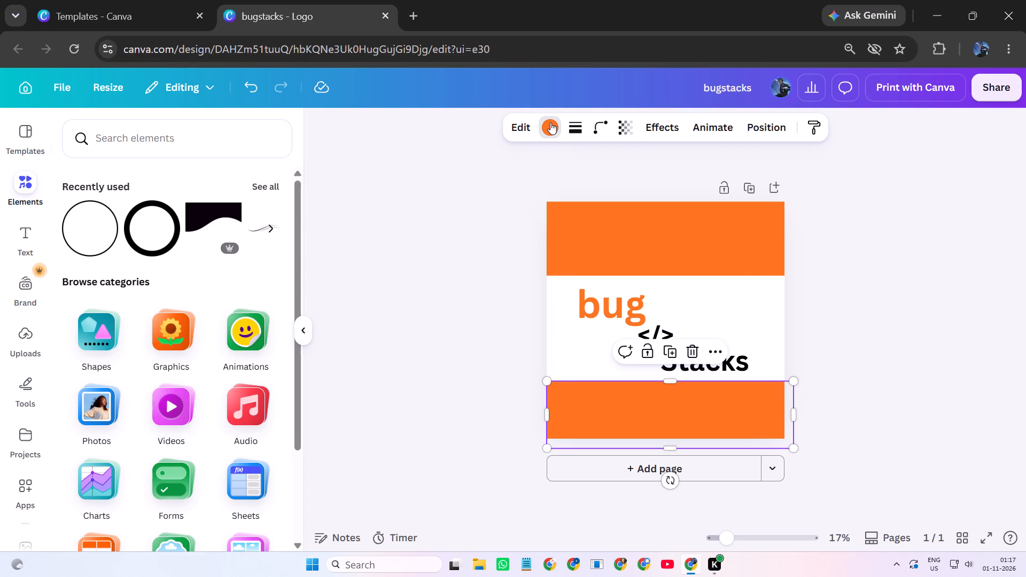
pyautogui.click(119, 279)
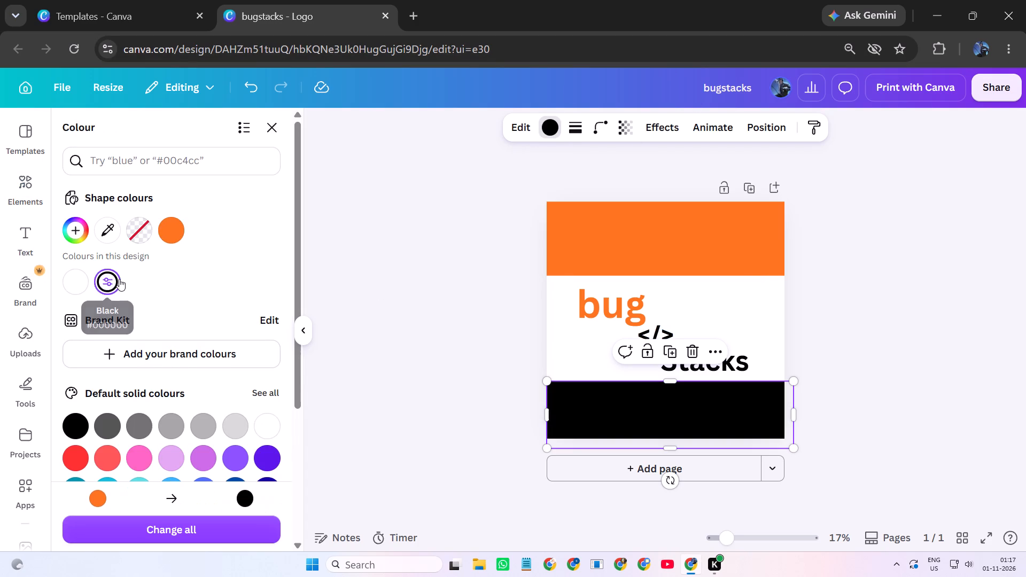
pyautogui.click(923, 318)
pyautogui.click(922, 318)
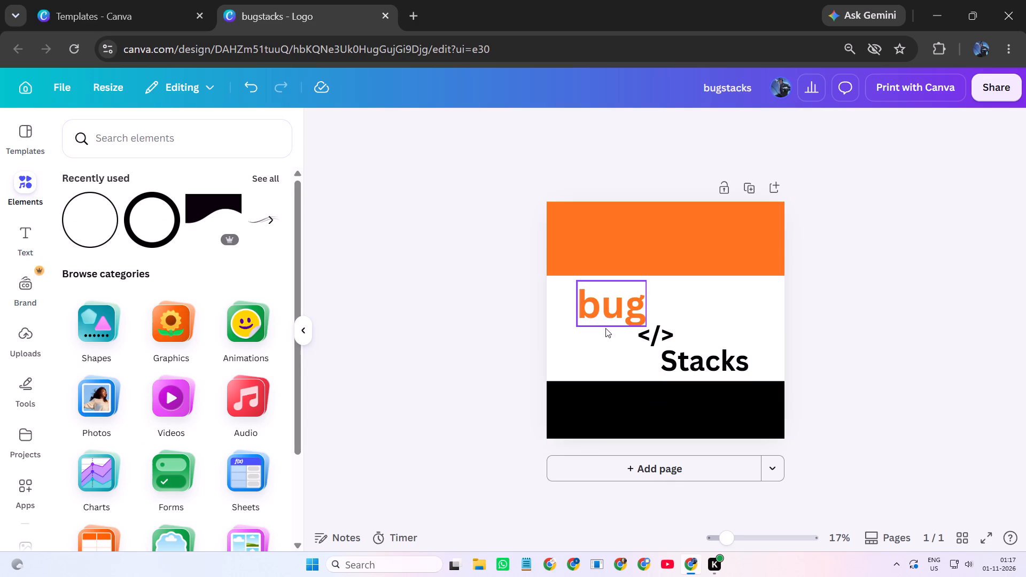
# Search the text designs for font and add the AESTHETIC font combination to the page.
pyautogui.click(32, 227)
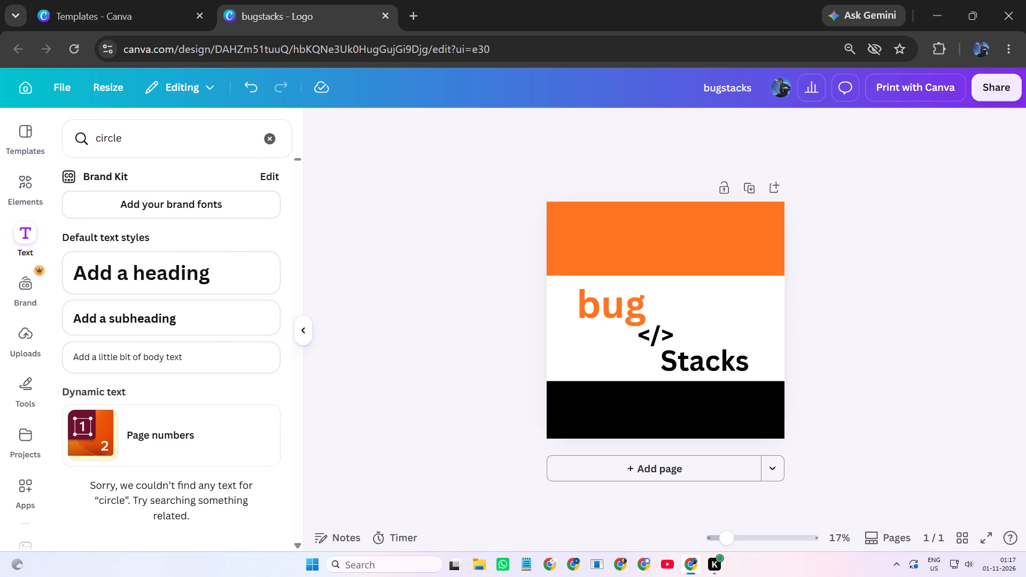
pyautogui.scroll(-1, 211, 355)
pyautogui.click(195, 141)
pyautogui.press('BackSpace')
pyautogui.press('BackSpace')
pyautogui.press('BackSpace')
pyautogui.press('BackSpace')
pyautogui.press('BackSpace')
pyautogui.press('BackSpace')
pyautogui.press('BackSpace')
pyautogui.press('BackSpace')
pyautogui.press('BackSpace')
pyautogui.press('BackSpace')
pyautogui.press('BackSpace')
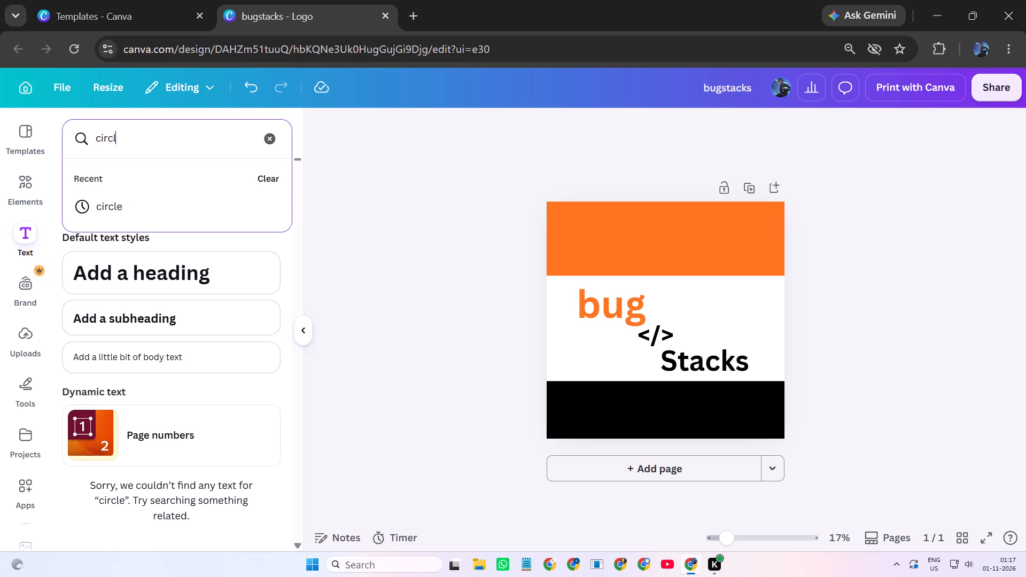
pyautogui.press('f')
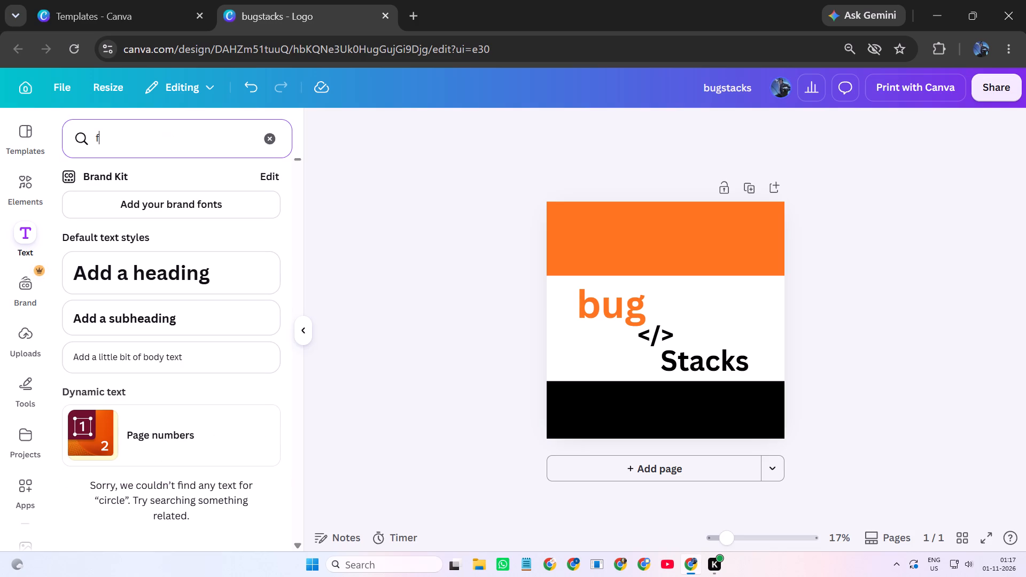
pyautogui.press('p')
pyautogui.press('BackSpace')
pyautogui.press('o')
pyautogui.write('nt')
pyautogui.press('Return')
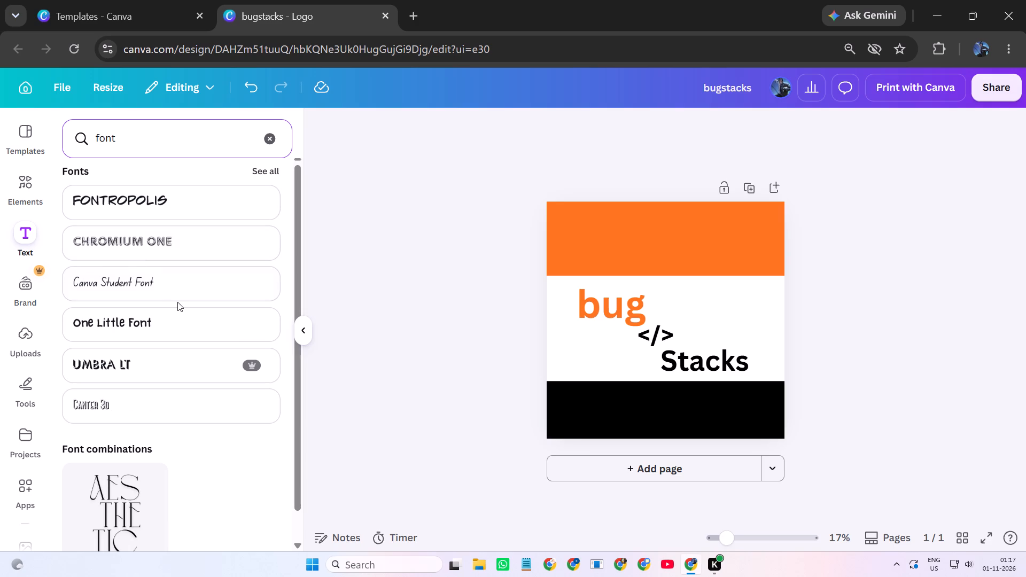
pyautogui.scroll(-3, 177, 302)
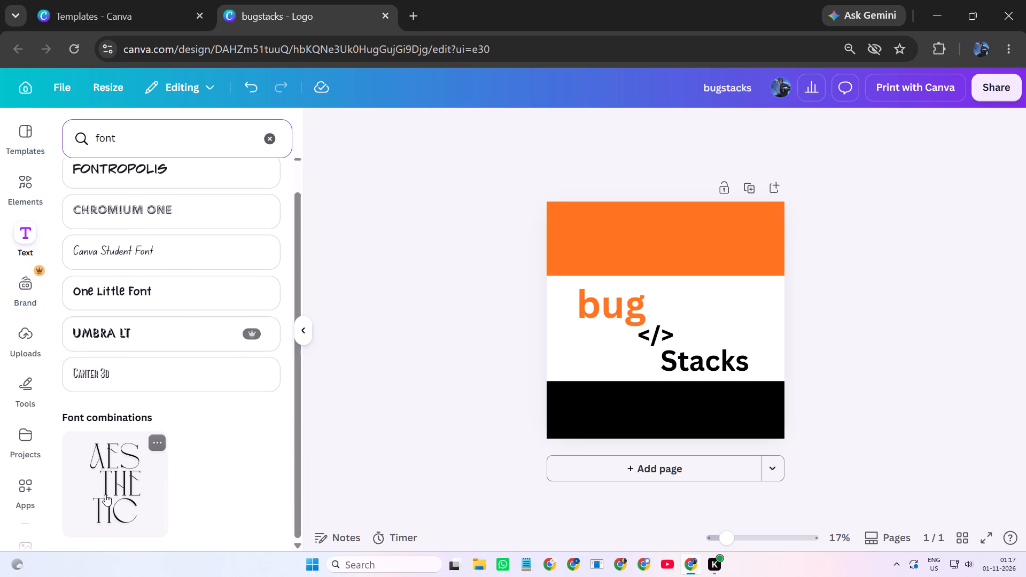
pyautogui.click(105, 494)
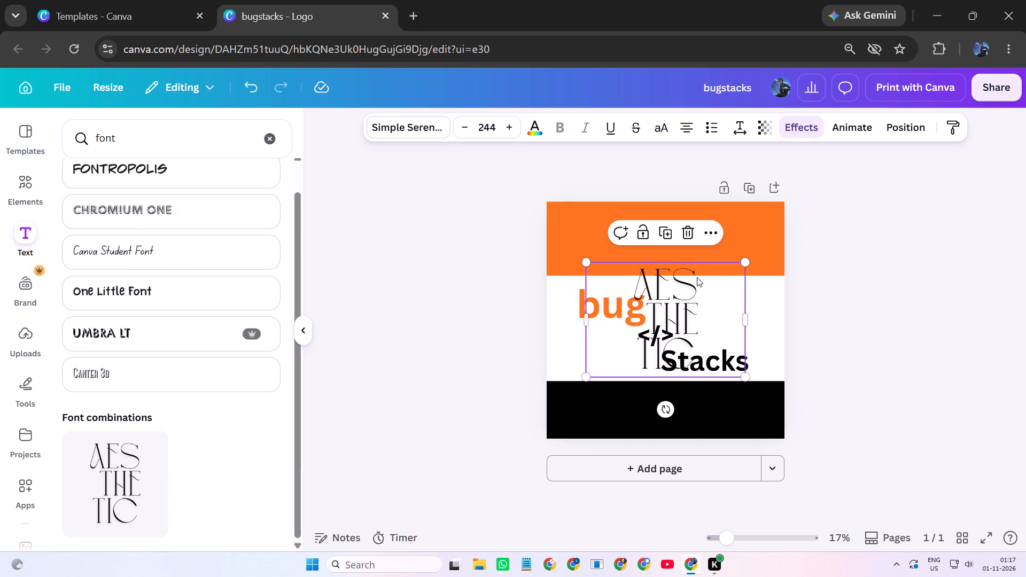
# Replace the wording of the added AESTHETIC text with bug.
pyautogui.click(697, 277)
pyautogui.press('BackSpace')
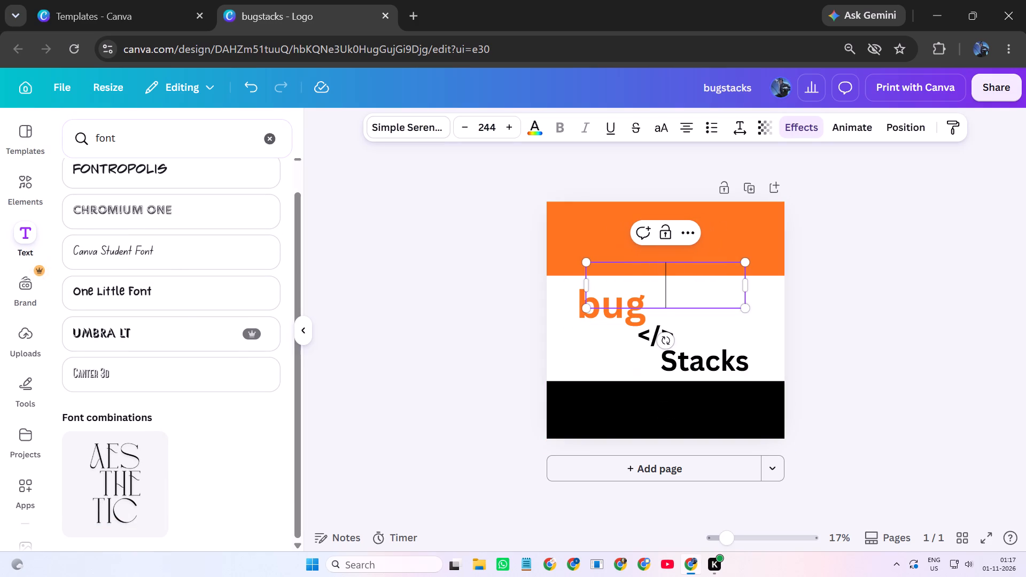
pyautogui.write('bu')
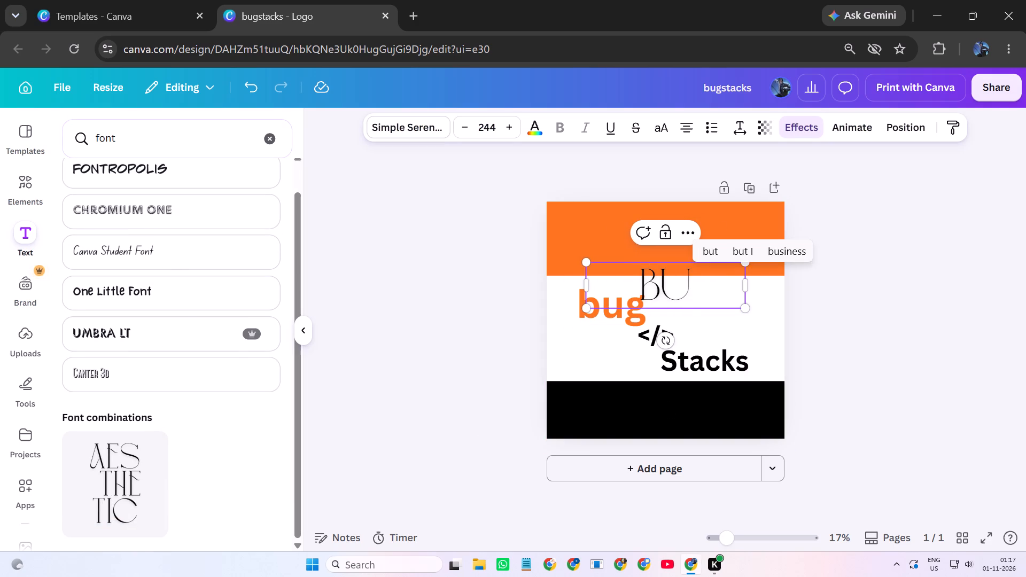
pyautogui.press('g')
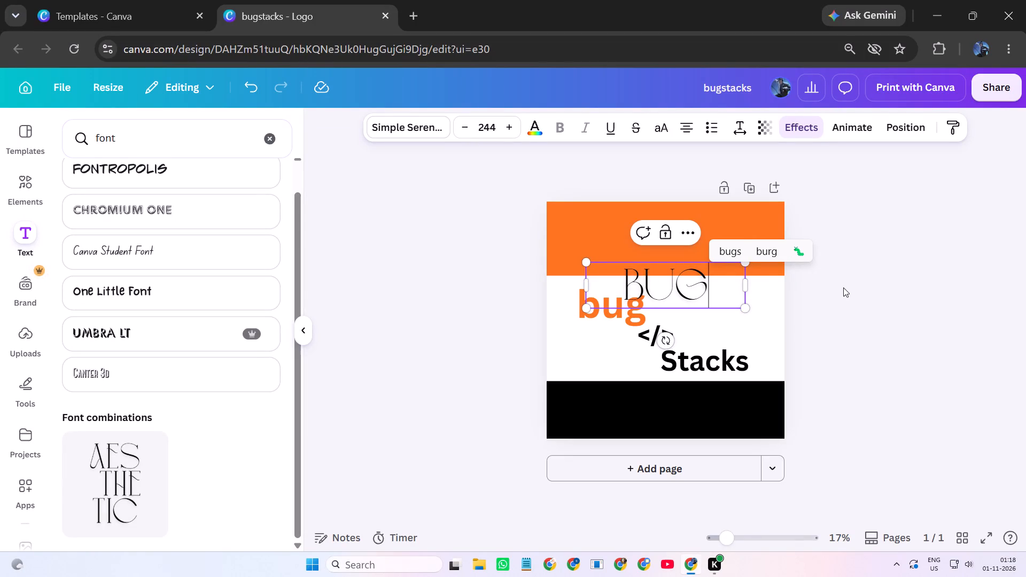
pyautogui.click(845, 288)
# Move the old orange bug text away from the new BUG text and delete it.
pyautogui.click(591, 319)
pyautogui.moveTo(597, 314); pyautogui.dragTo(603, 313)
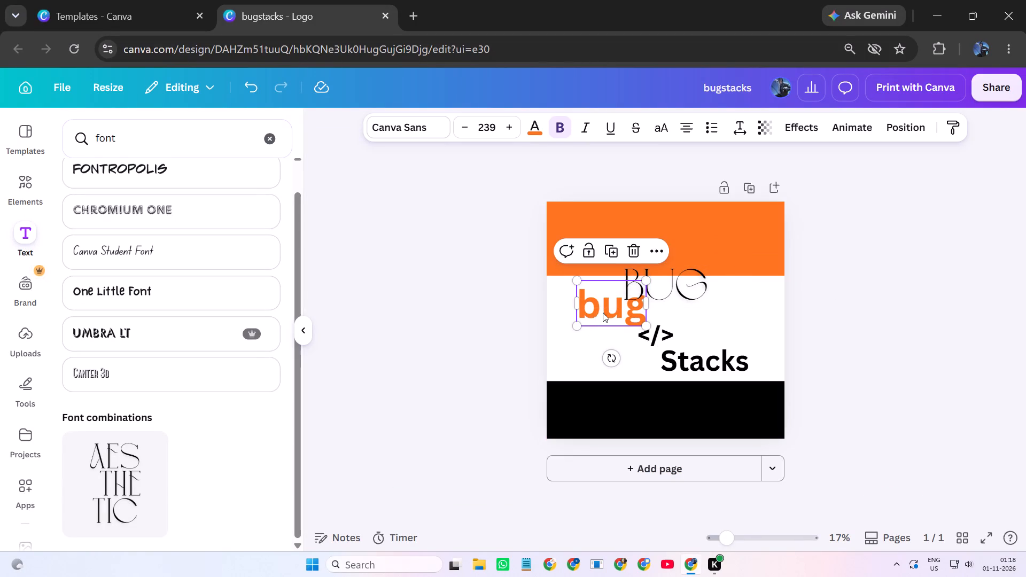
pyautogui.moveTo(603, 313); pyautogui.dragTo(753, 320)
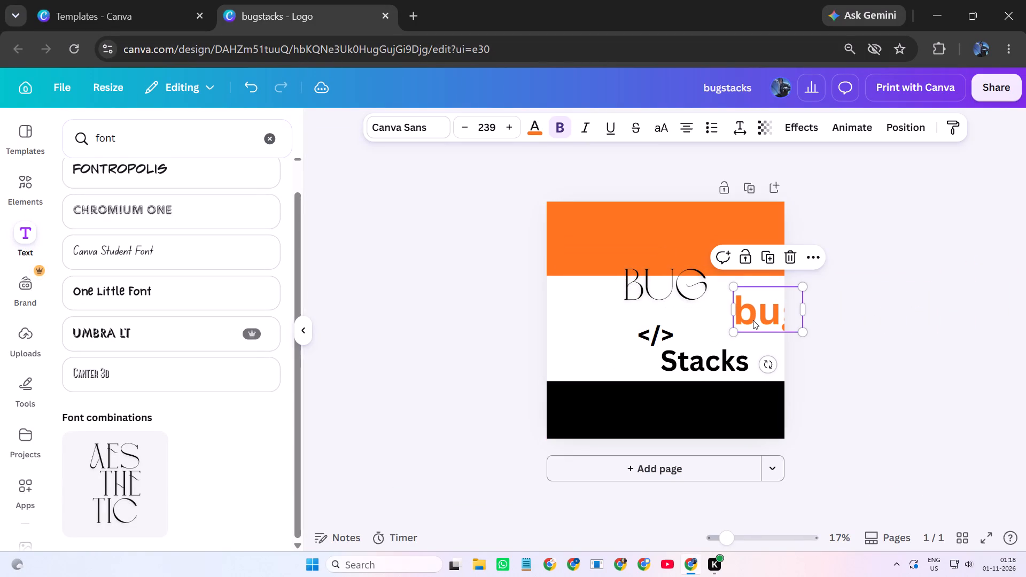
pyautogui.click(786, 261)
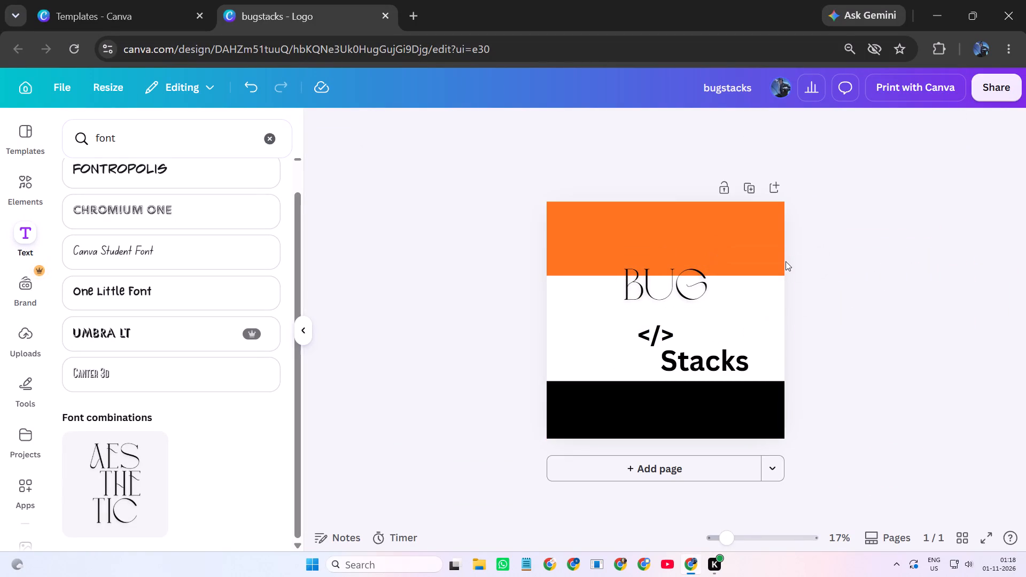
# Move the new BUG text to the upper left of the white area, just below the orange band.
pyautogui.moveTo(683, 282); pyautogui.dragTo(619, 298)
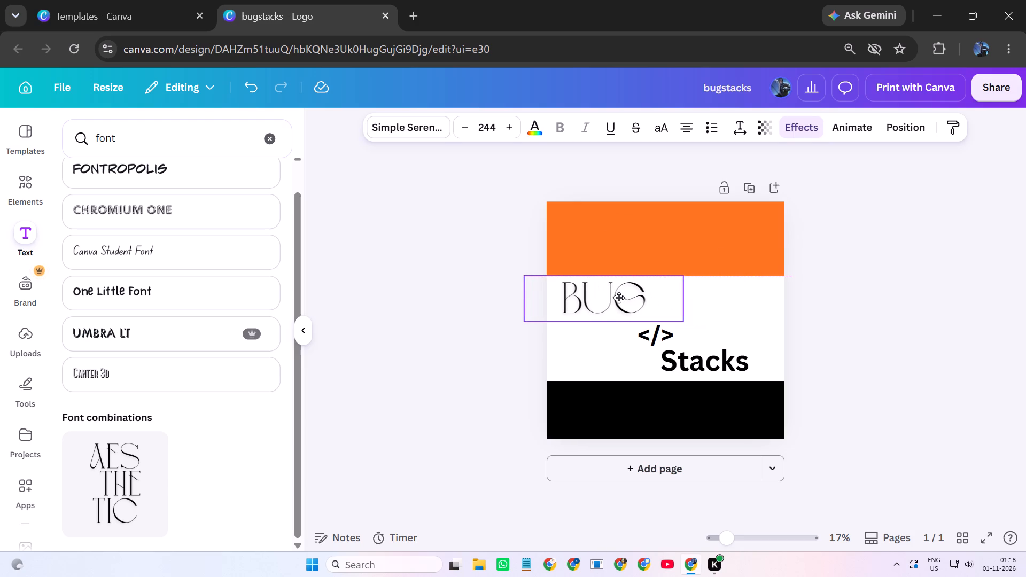
pyautogui.moveTo(619, 298); pyautogui.dragTo(619, 295)
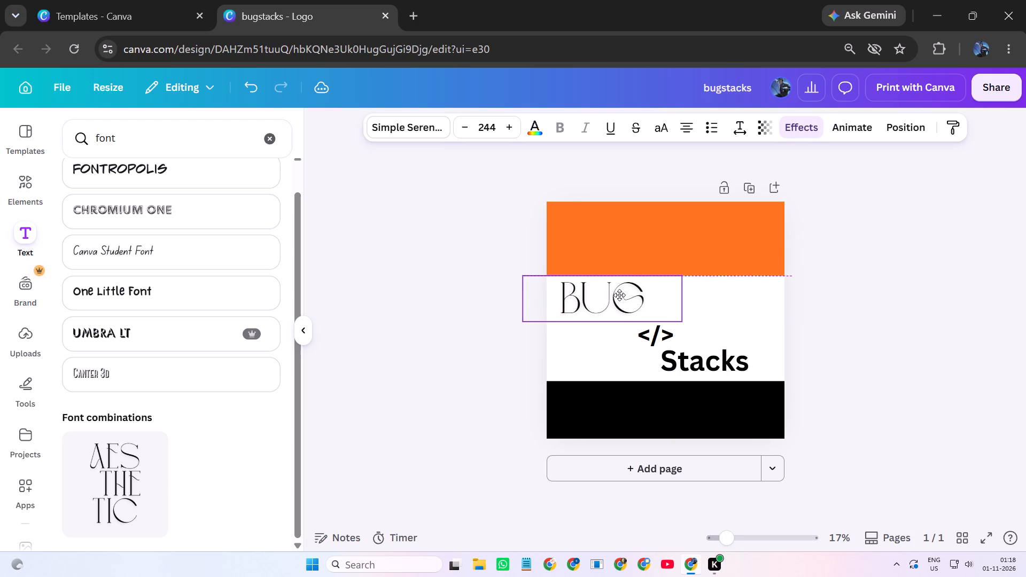
pyautogui.moveTo(619, 295); pyautogui.dragTo(620, 293)
pyautogui.click(870, 297)
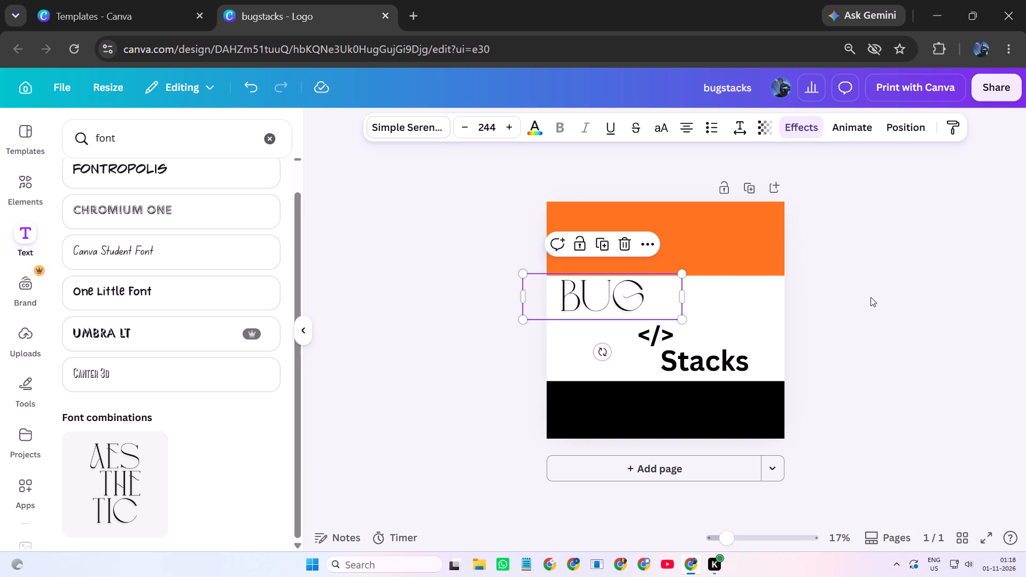
# Add another AESTHETIC font combination to the page and move it aside, partly past the page's right edge.
pyautogui.click(705, 365)
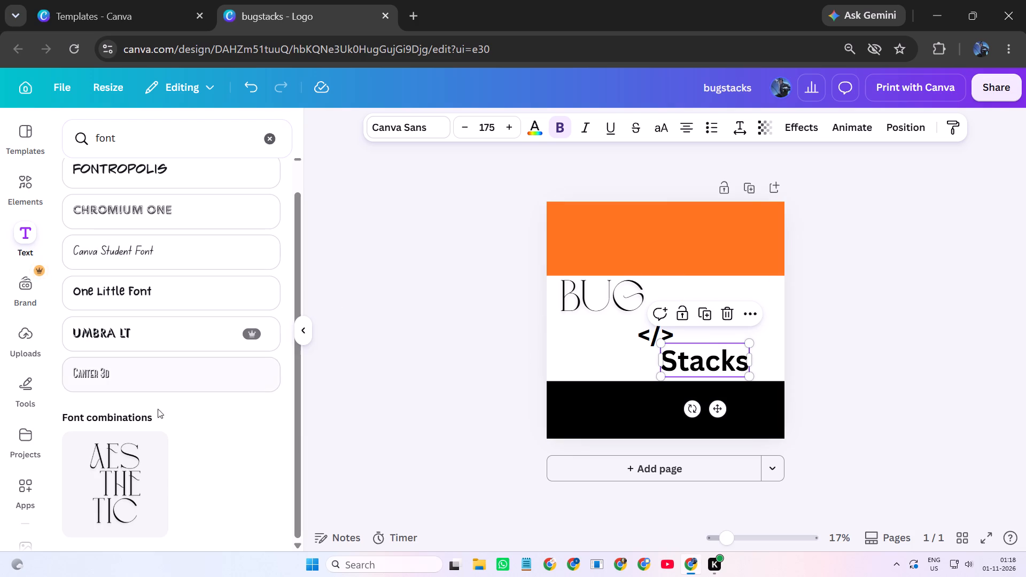
pyautogui.click(144, 445)
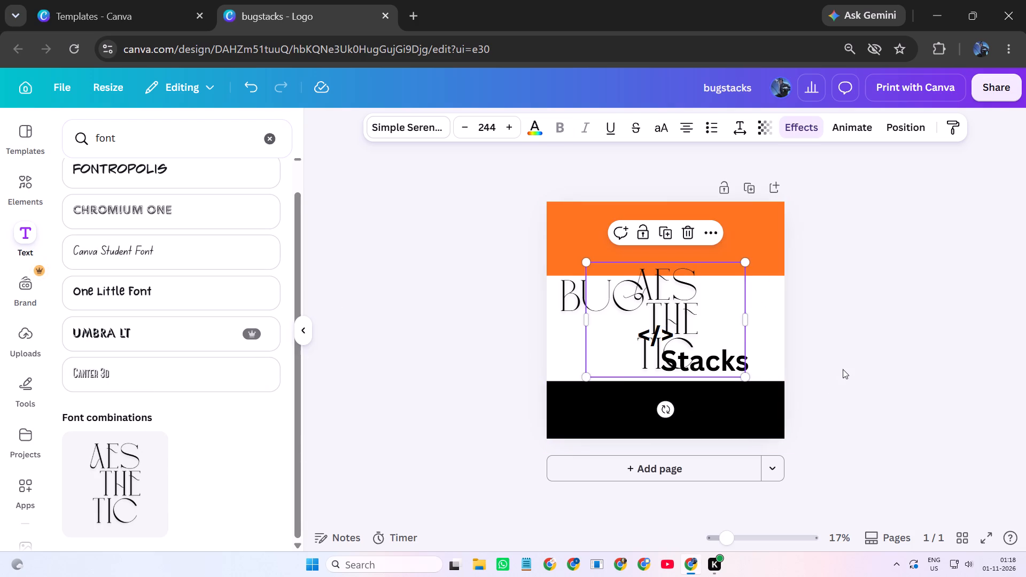
pyautogui.click(843, 369)
pyautogui.moveTo(727, 369); pyautogui.dragTo(898, 330)
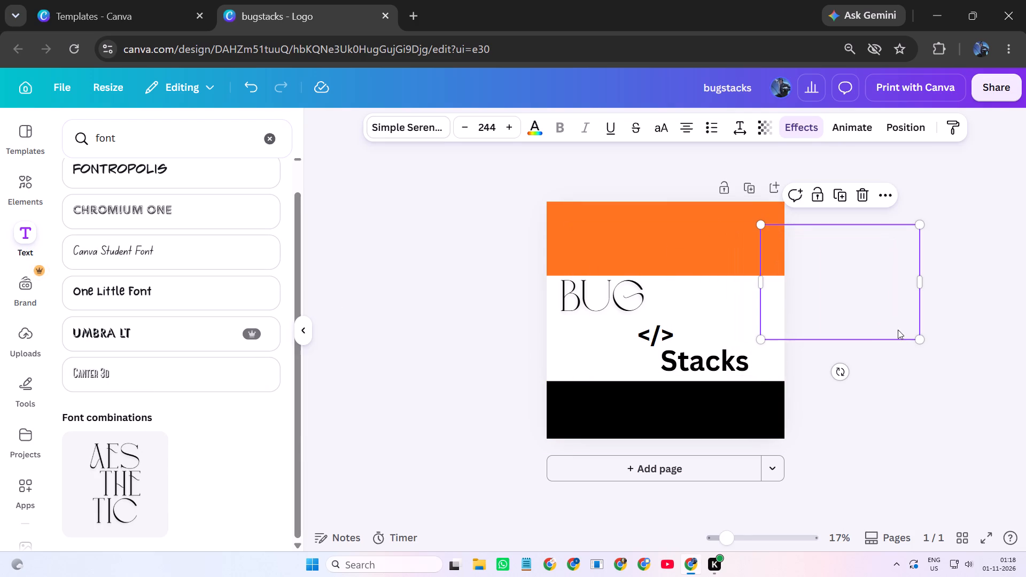
pyautogui.moveTo(850, 314); pyautogui.dragTo(817, 317)
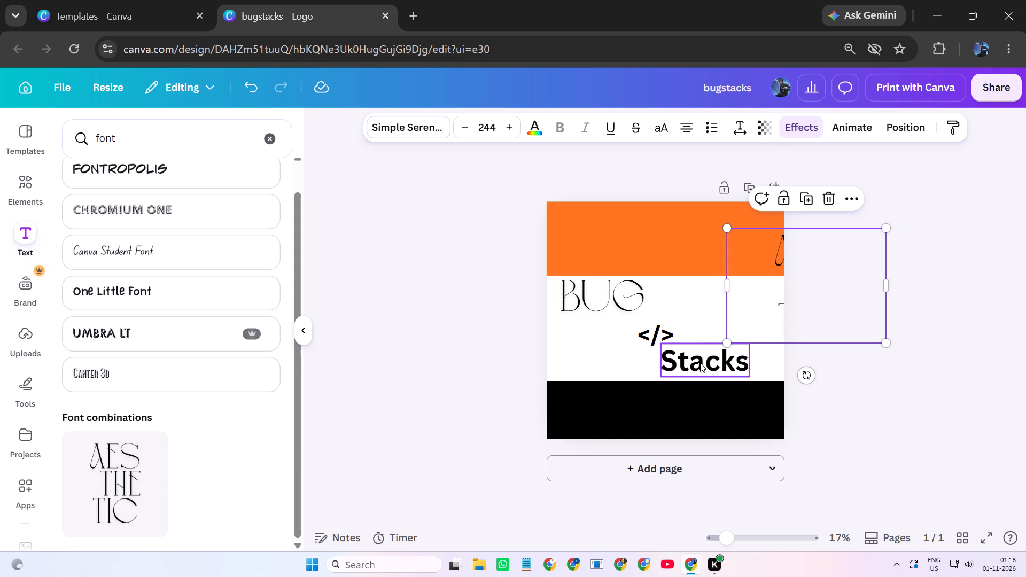
# Delete the old bold Stacks text and the old </> text from the white area.
pyautogui.click(700, 363)
pyautogui.click(730, 315)
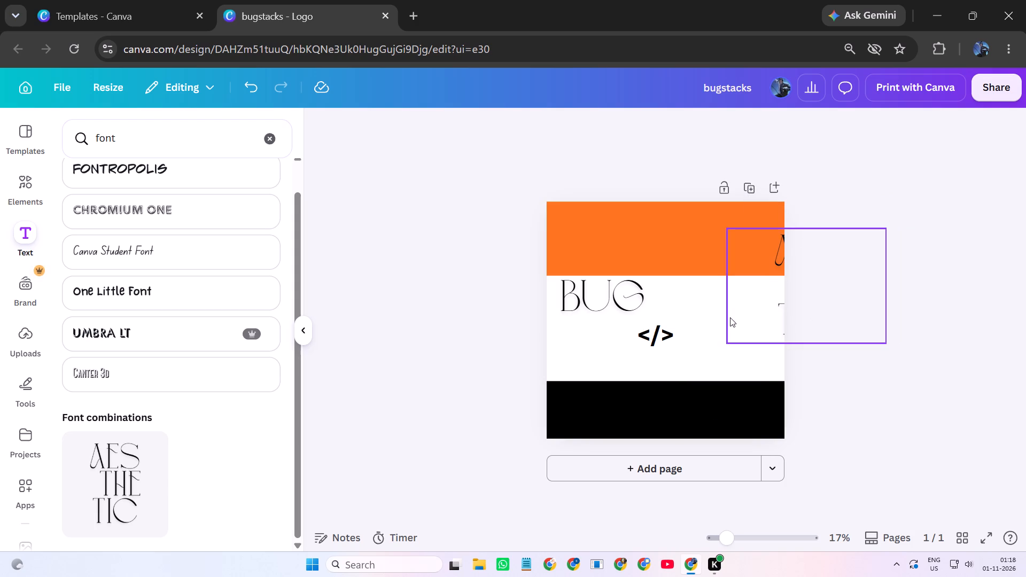
pyautogui.click(670, 334)
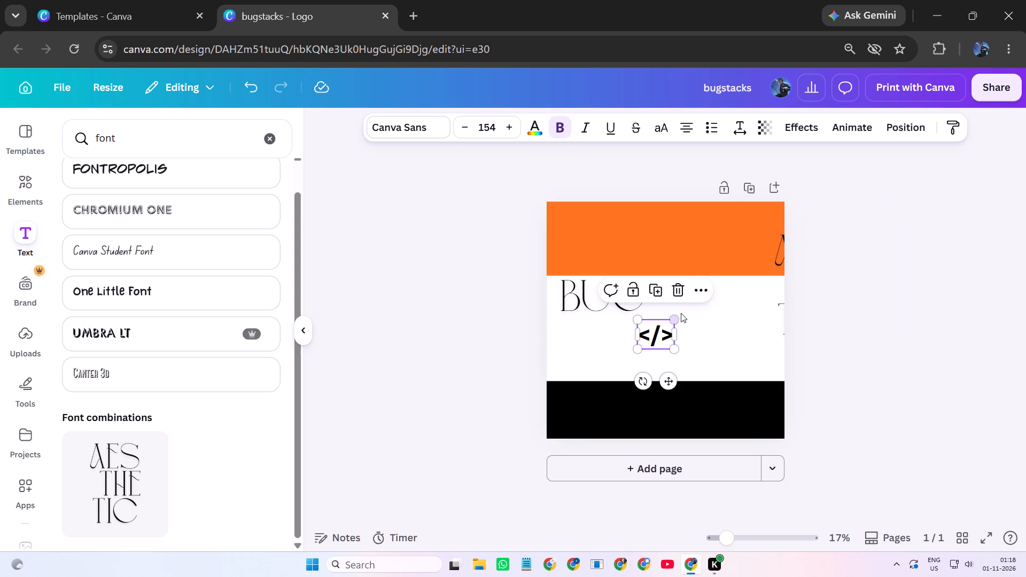
pyautogui.click(681, 300)
# Move the new AESTHETIC text into the white area beside BUG and replace its wording with stacks.
pyautogui.moveTo(765, 309); pyautogui.dragTo(745, 321)
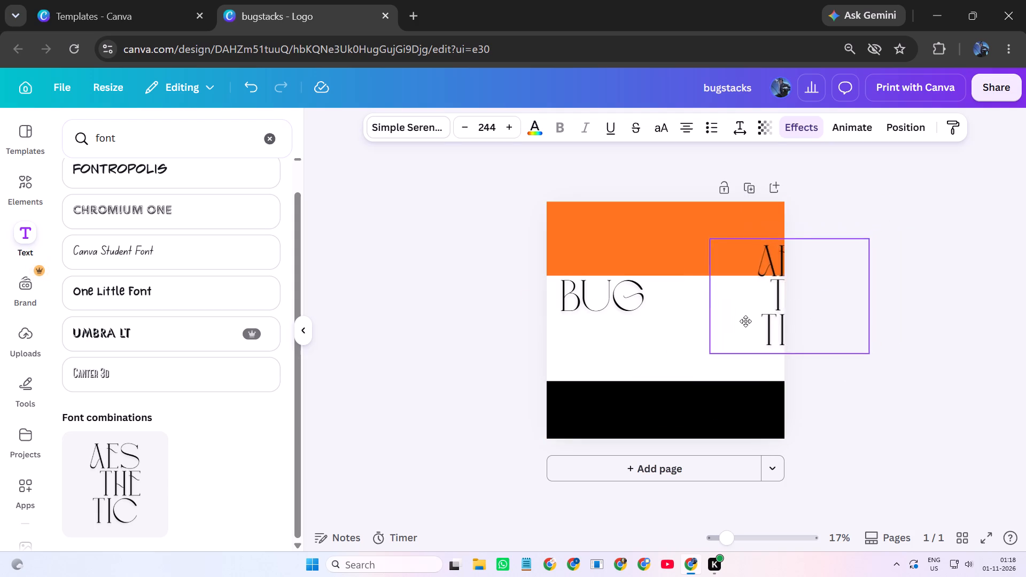
pyautogui.moveTo(745, 321); pyautogui.dragTo(677, 351)
pyautogui.click(747, 336)
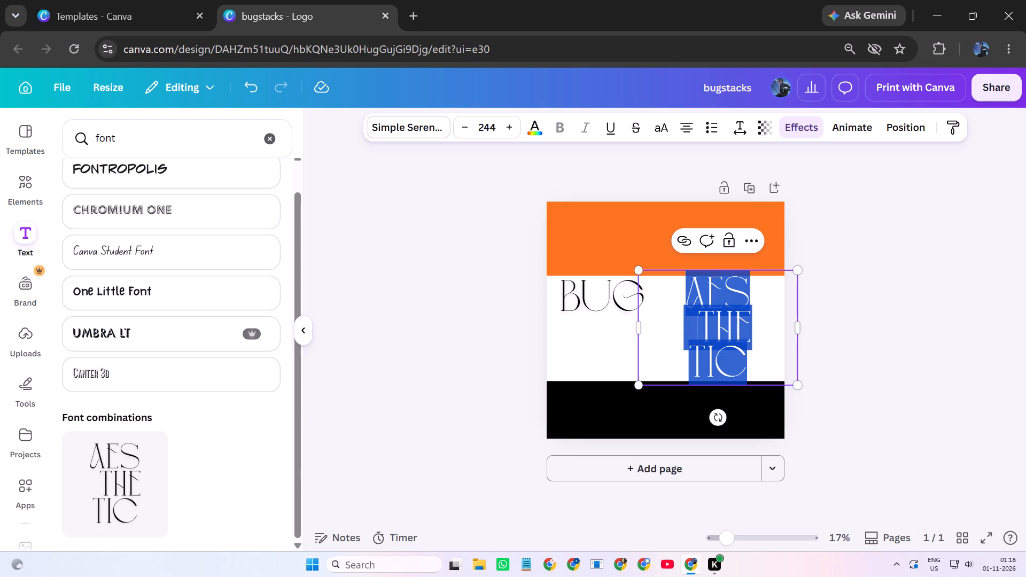
pyautogui.press('BackSpace')
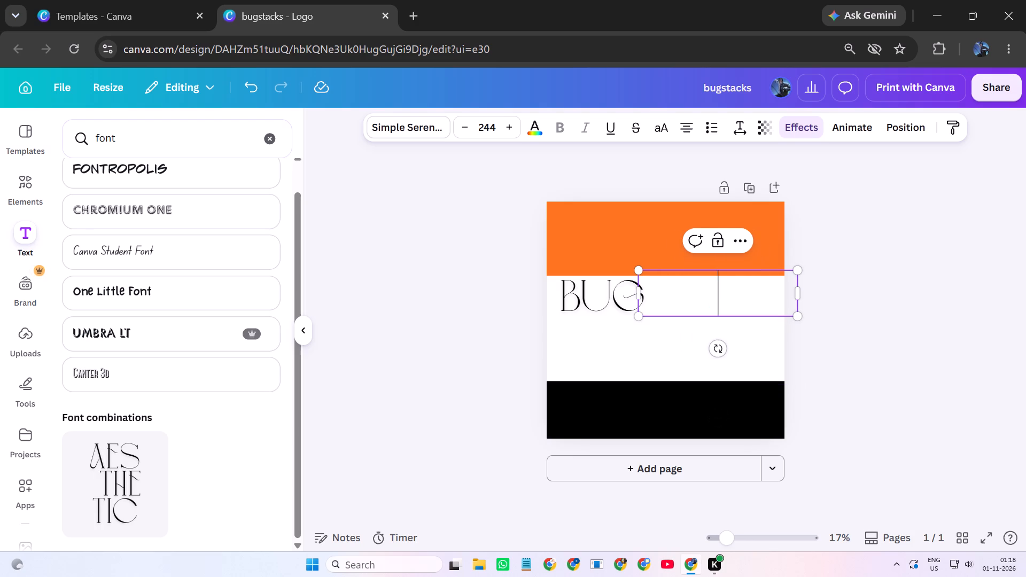
pyautogui.press('s')
pyautogui.write('tac')
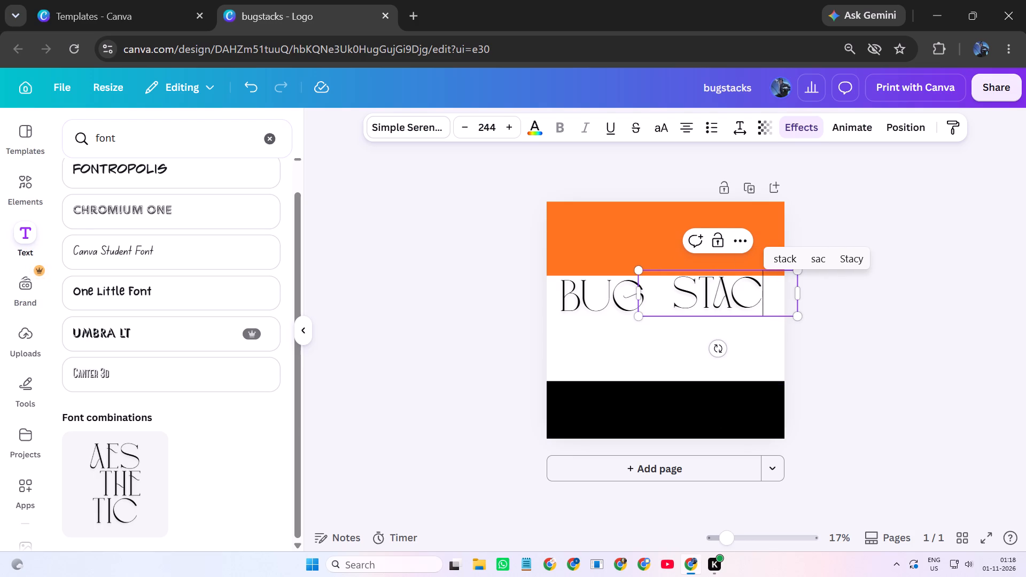
pyautogui.press('k')
pyautogui.press('BackSpace')
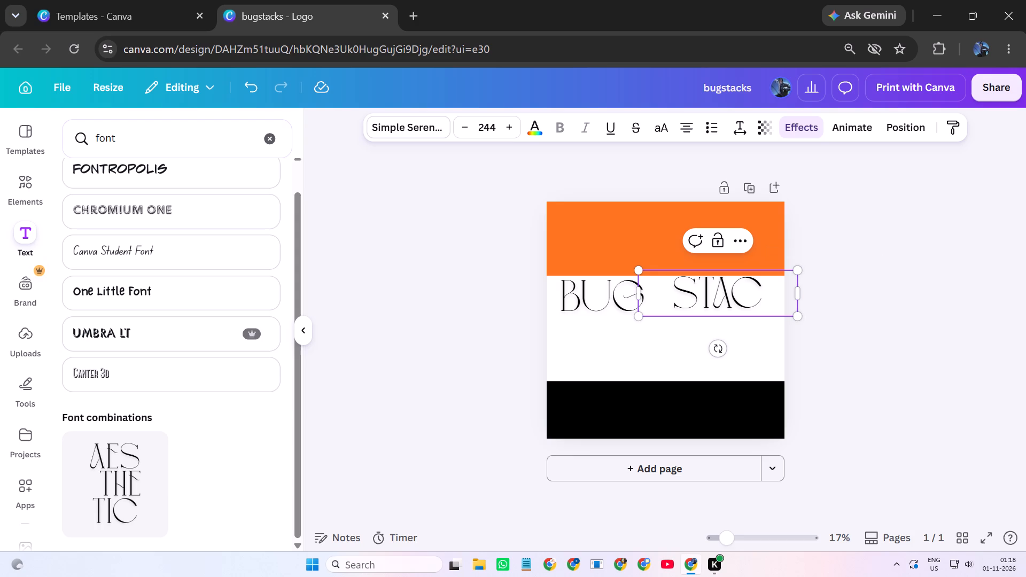
pyautogui.press('k')
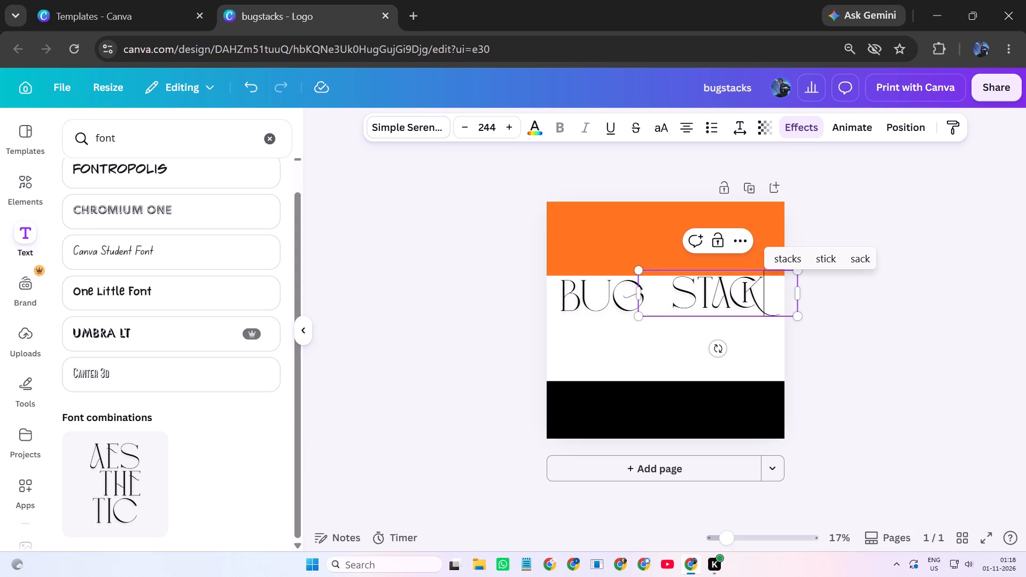
pyautogui.press('d')
pyautogui.press('BackSpace')
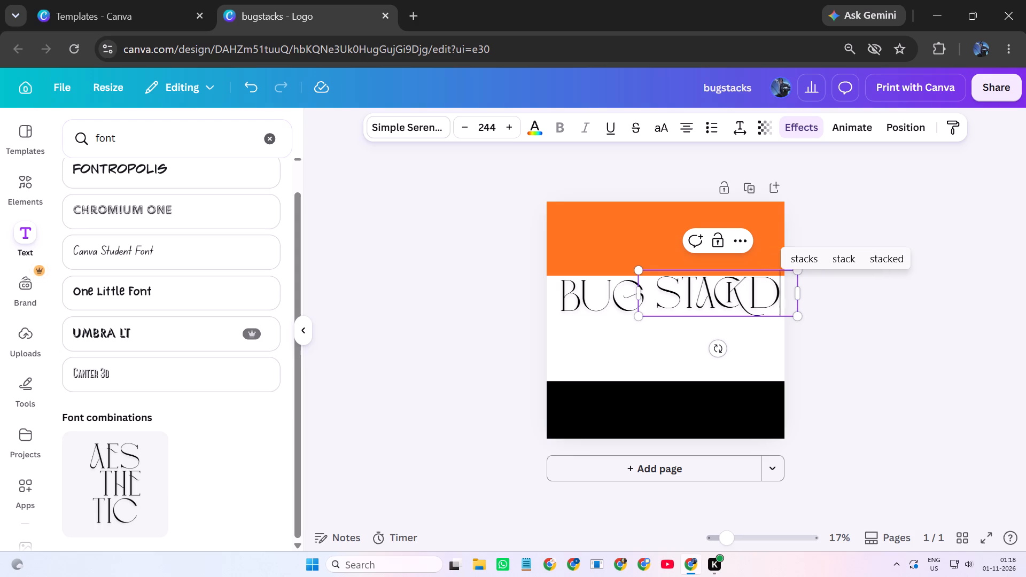
pyautogui.press('s')
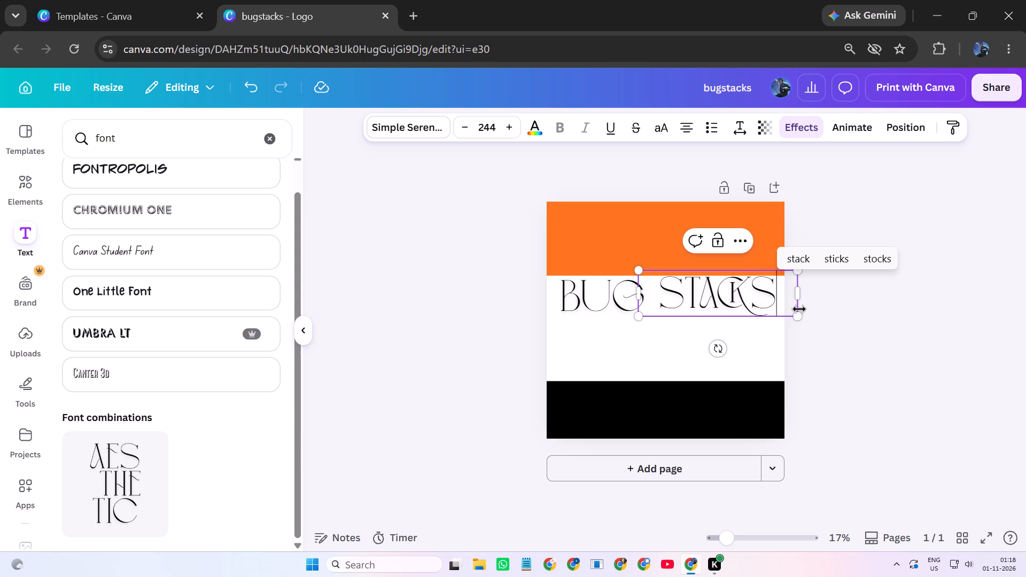
# Widen the STACKS text box and place it at the lower right of the white area, just above the black band.
pyautogui.moveTo(802, 291); pyautogui.dragTo(876, 276)
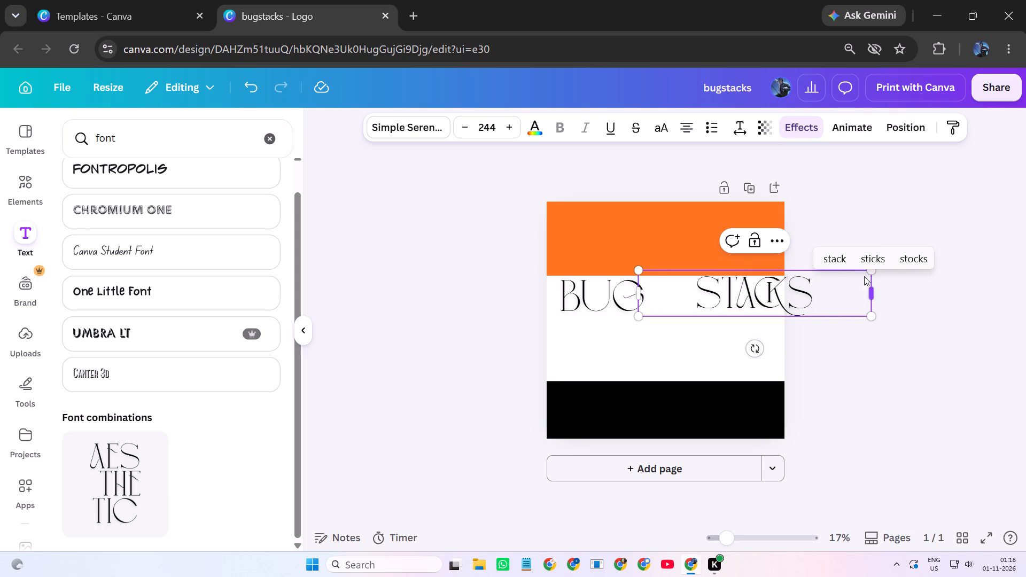
pyautogui.moveTo(805, 276); pyautogui.dragTo(768, 306)
pyautogui.click(921, 321)
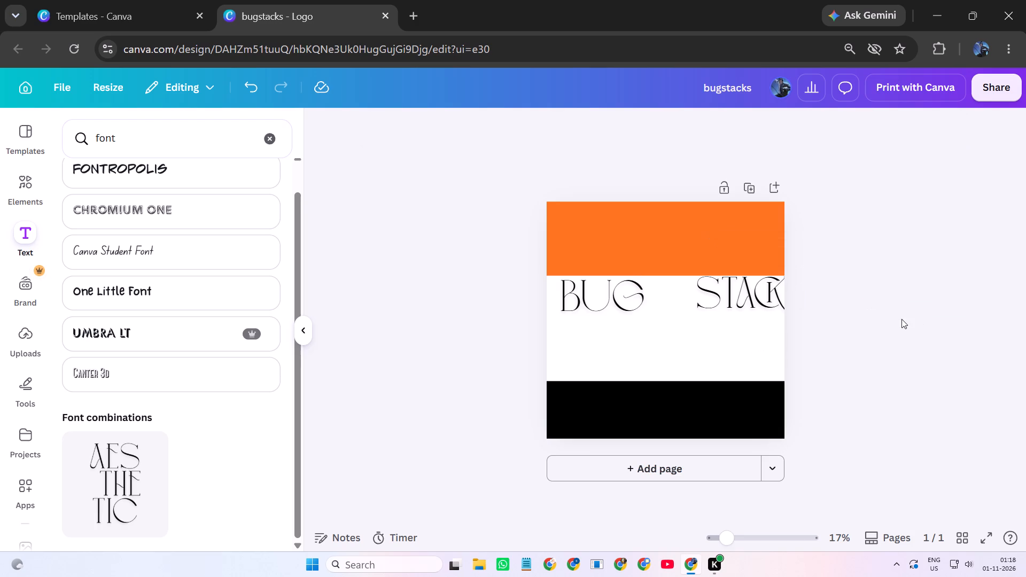
pyautogui.moveTo(748, 299); pyautogui.dragTo(704, 352)
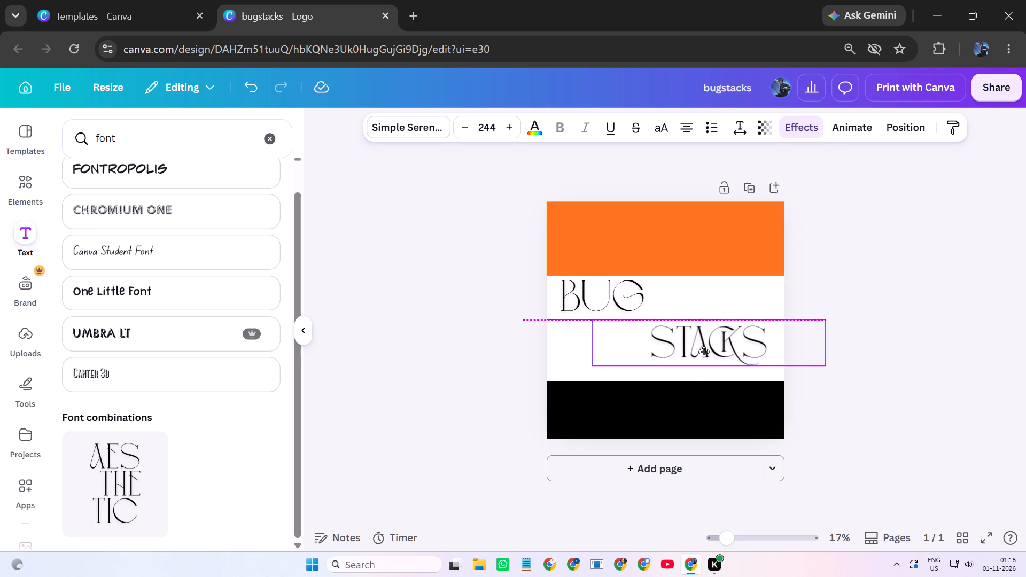
pyautogui.moveTo(704, 352); pyautogui.dragTo(703, 349)
pyautogui.moveTo(703, 349); pyautogui.dragTo(709, 366)
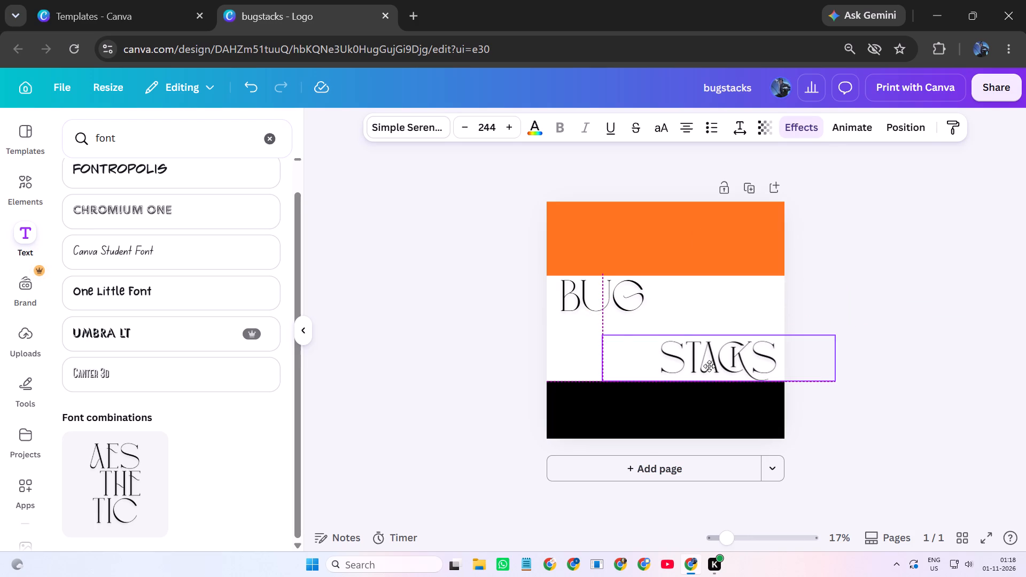
pyautogui.moveTo(709, 366); pyautogui.dragTo(712, 364)
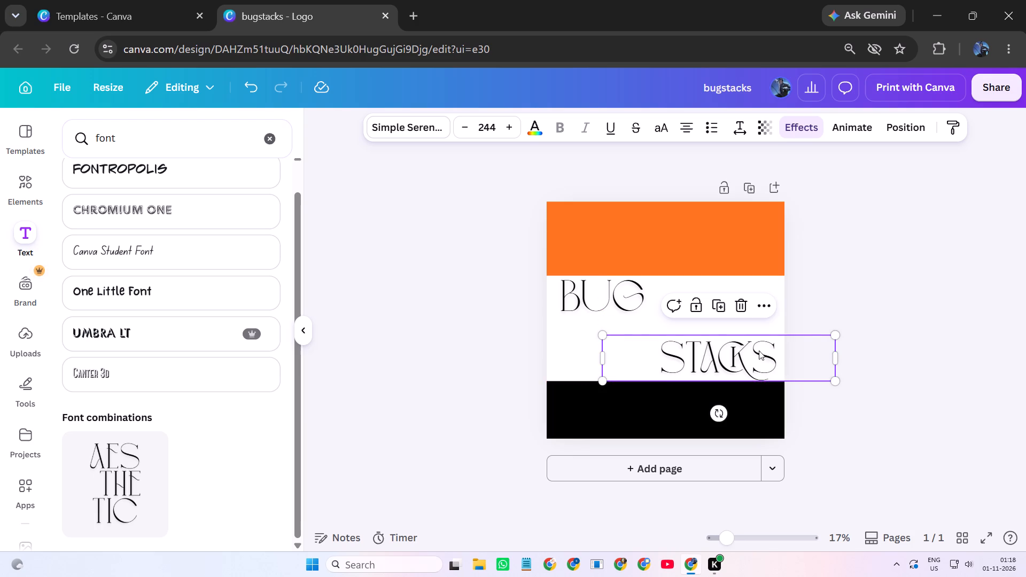
pyautogui.click(852, 295)
# Shift the BUG text to the page's left edge, keeping it just below the orange band.
pyautogui.moveTo(642, 305); pyautogui.dragTo(629, 303)
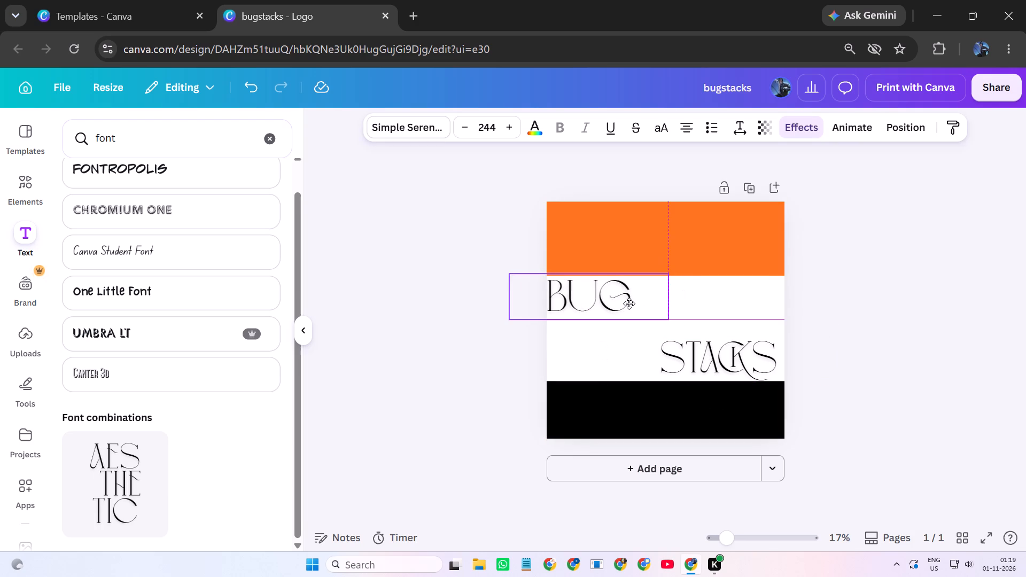
pyautogui.moveTo(629, 303); pyautogui.dragTo(628, 302)
pyautogui.moveTo(628, 302); pyautogui.dragTo(631, 306)
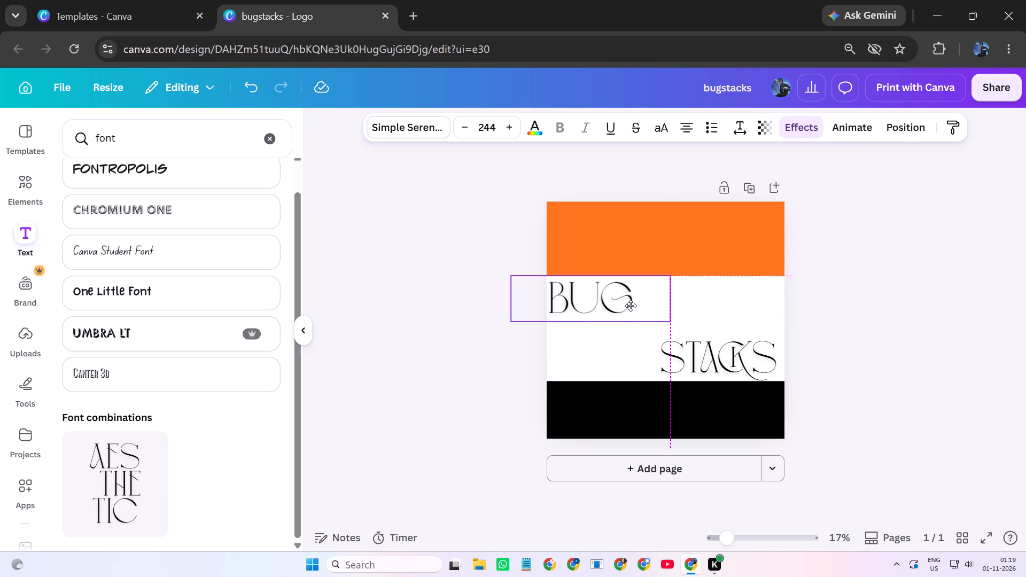
pyautogui.moveTo(631, 306); pyautogui.dragTo(633, 300)
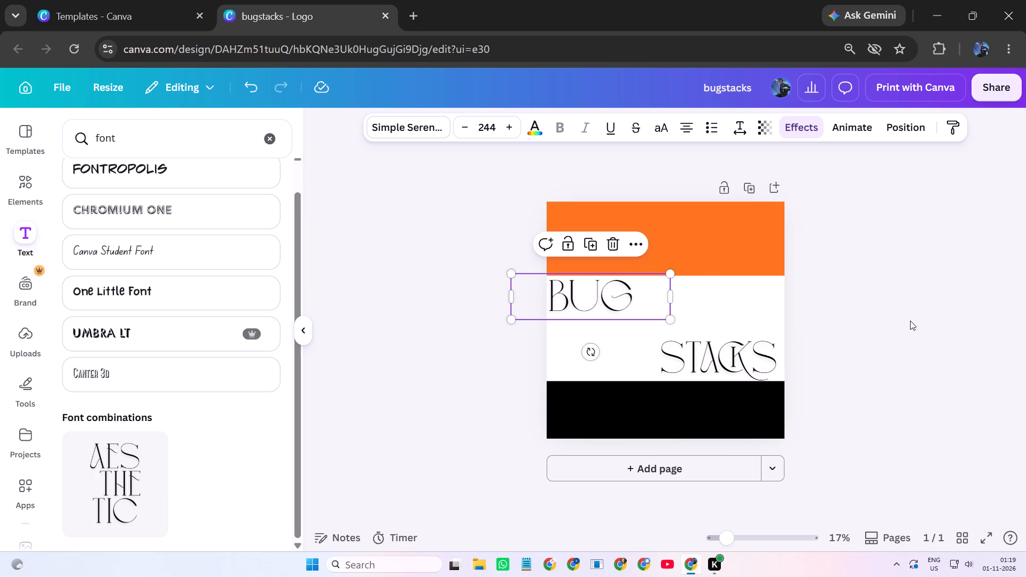
pyautogui.click(910, 321)
# Nudge the STACKS text slightly closer to the page's right edge.
pyautogui.click(756, 358)
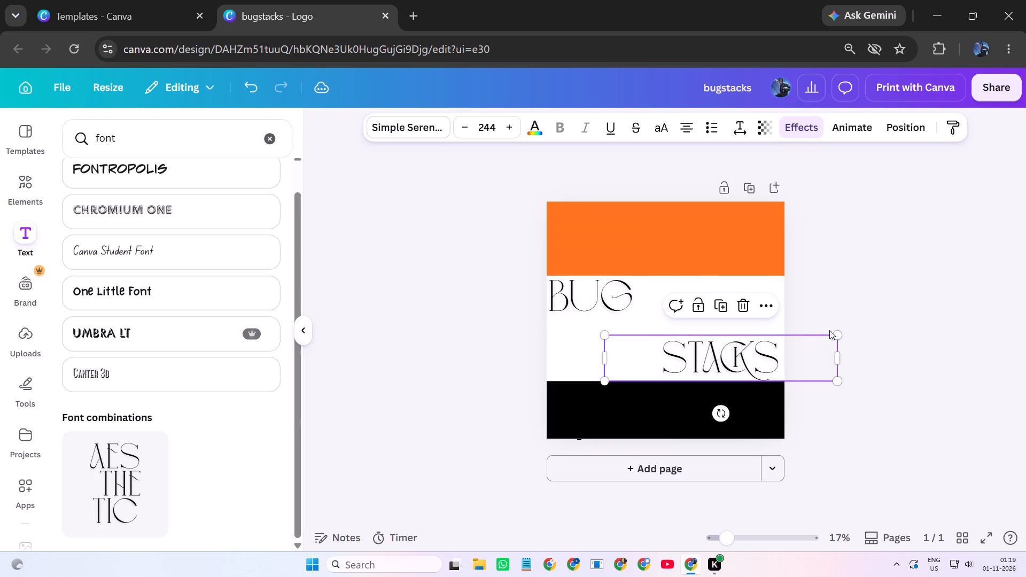
pyautogui.click(921, 248)
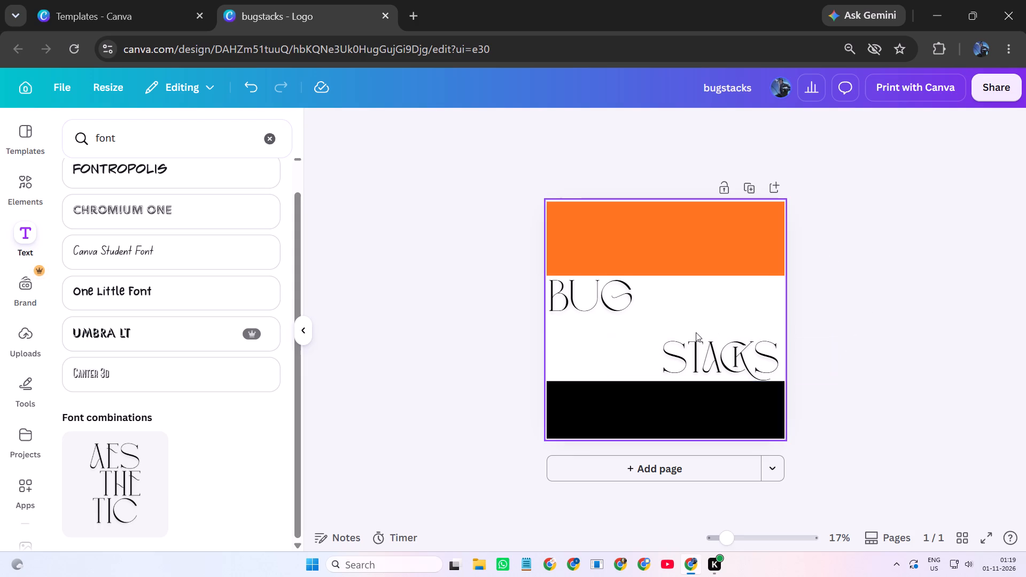
pyautogui.click(805, 293)
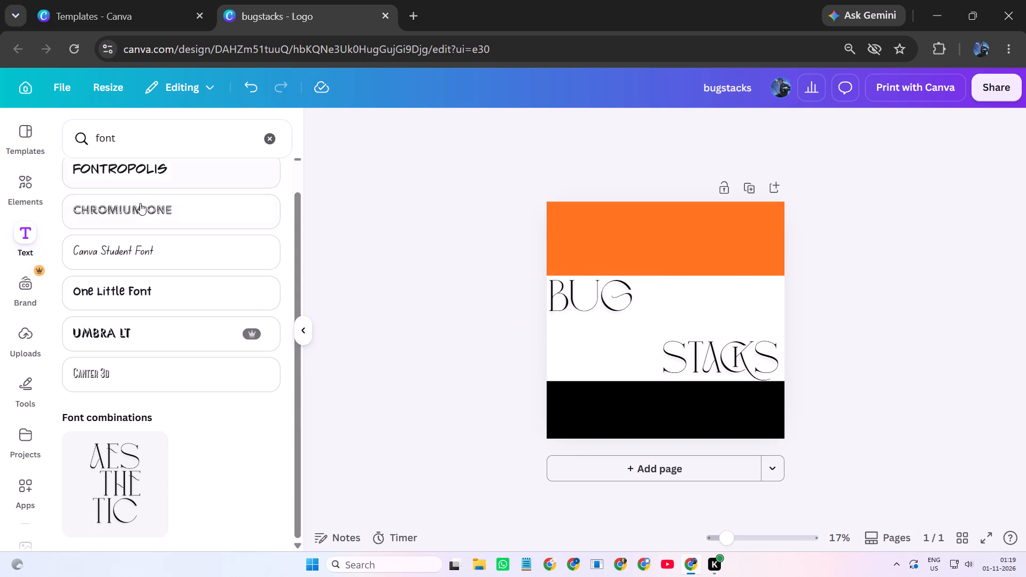
# Add an Umbra LT text to the page and replace its placeholder wording with <.
pyautogui.scroll(2, 168, 200)
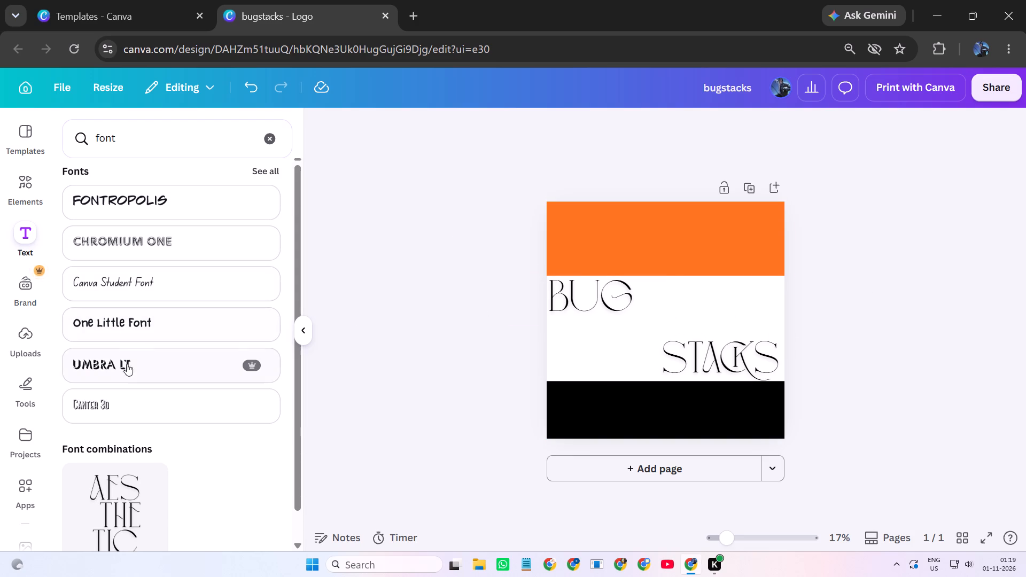
pyautogui.click(139, 359)
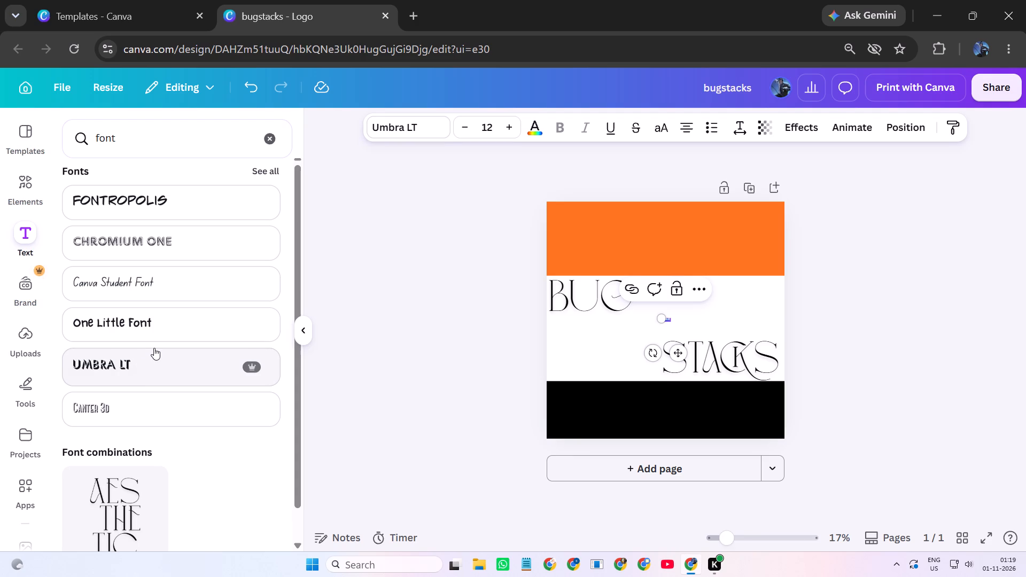
pyautogui.press('BackSpace')
pyautogui.press('BackSpace')
pyautogui.press('BackSpace')
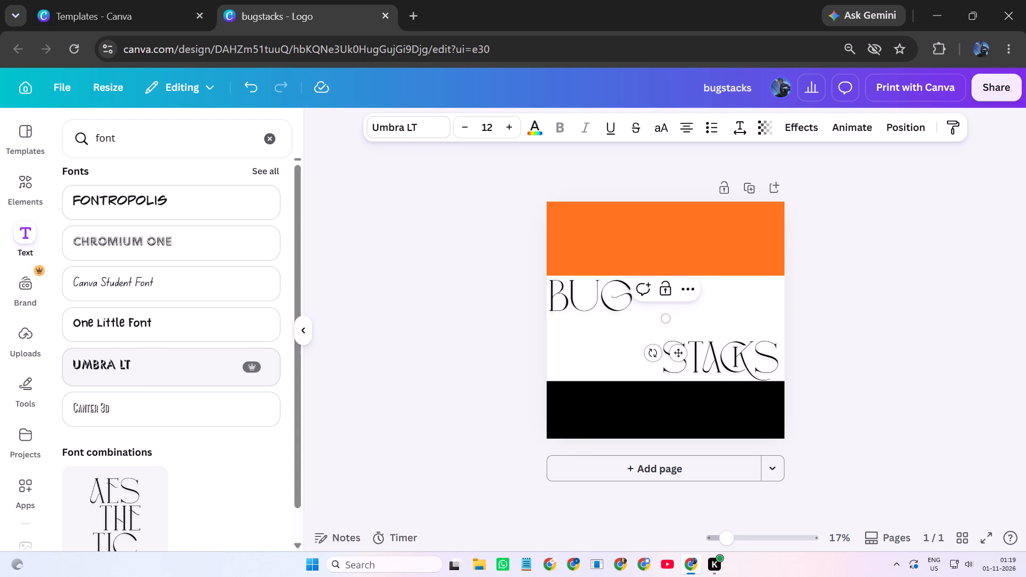
pyautogui.press('shift+less')
pyautogui.click(761, 310)
# Shrink the BUG text to size 216 and reposition it near the page's left edge, just below the orange band.
pyautogui.click(659, 316)
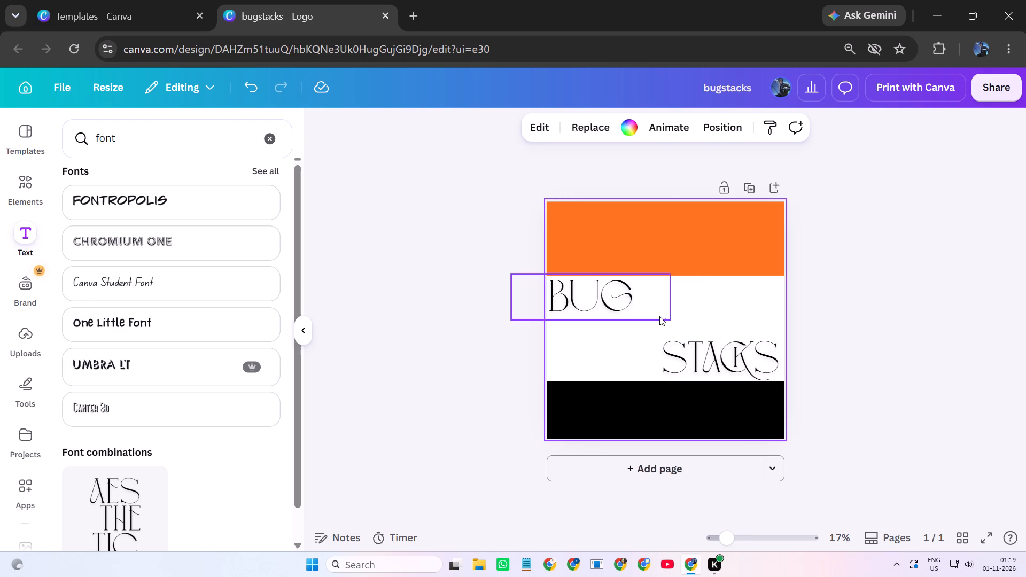
pyautogui.click(703, 322)
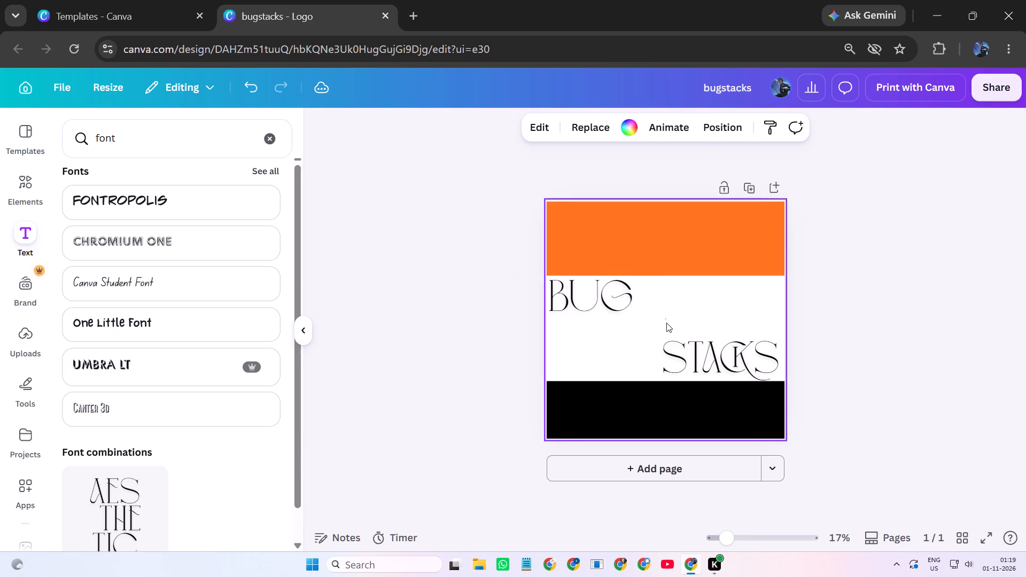
pyautogui.moveTo(666, 322); pyautogui.dragTo(642, 310)
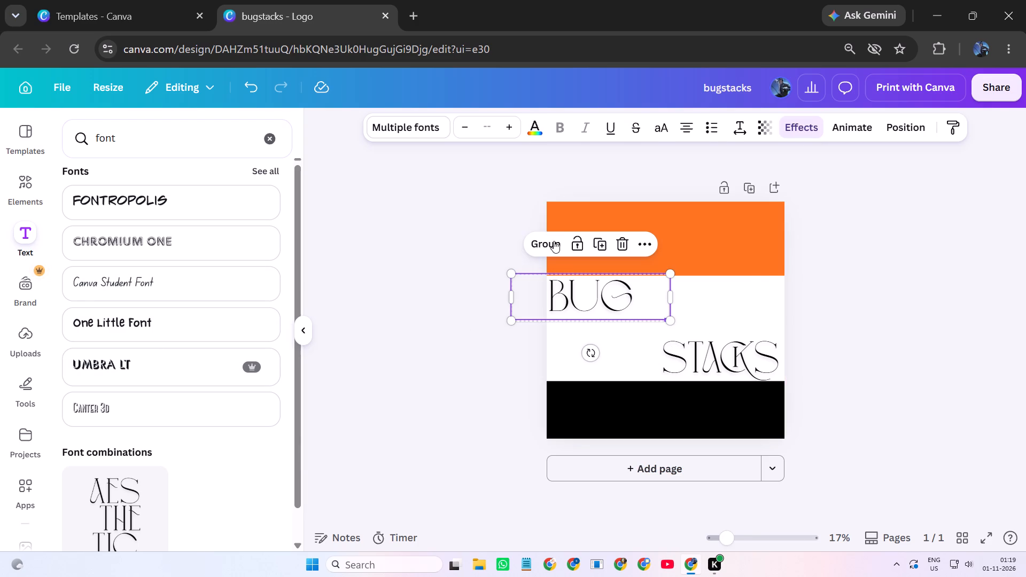
pyautogui.click(735, 297)
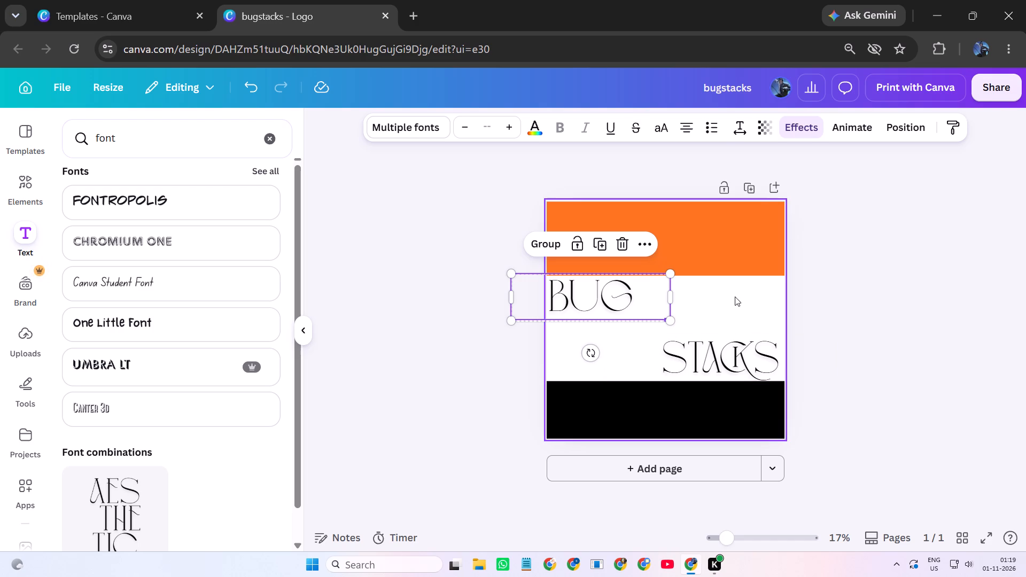
pyautogui.moveTo(725, 302); pyautogui.dragTo(650, 331)
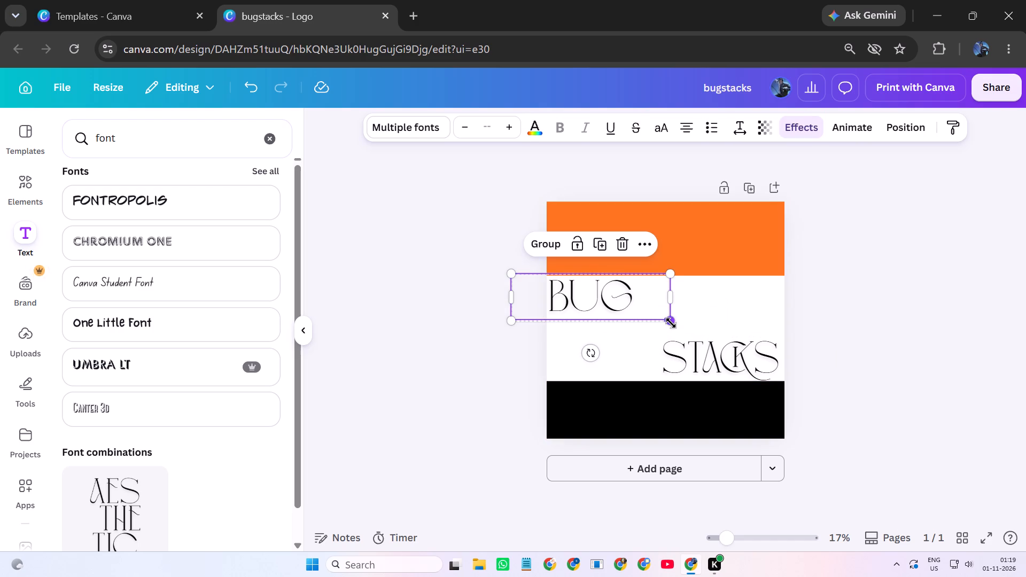
pyautogui.moveTo(671, 323); pyautogui.dragTo(652, 316)
pyautogui.click(691, 330)
pyautogui.click(666, 322)
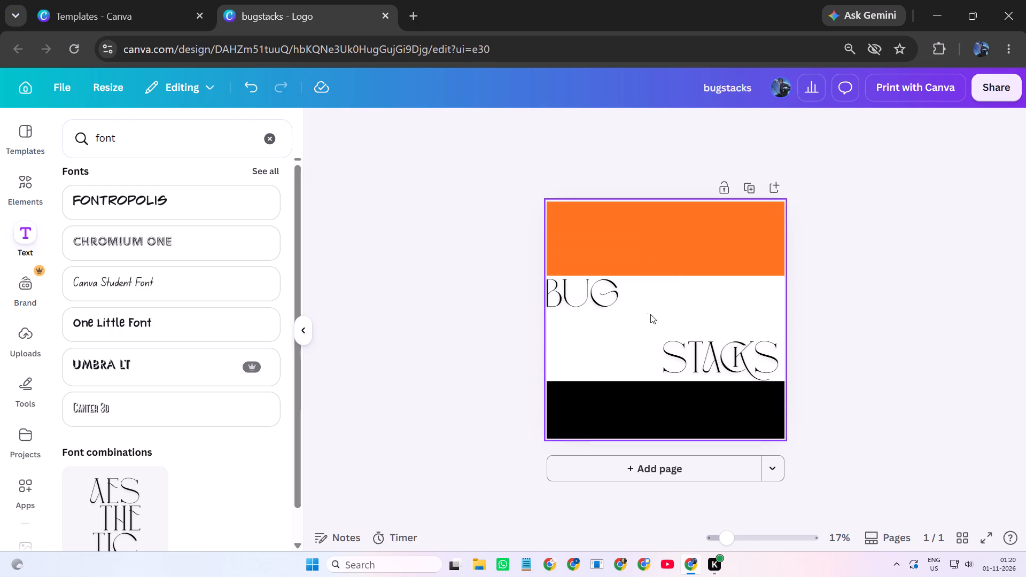
pyautogui.click(650, 314)
pyautogui.moveTo(594, 305); pyautogui.dragTo(601, 308)
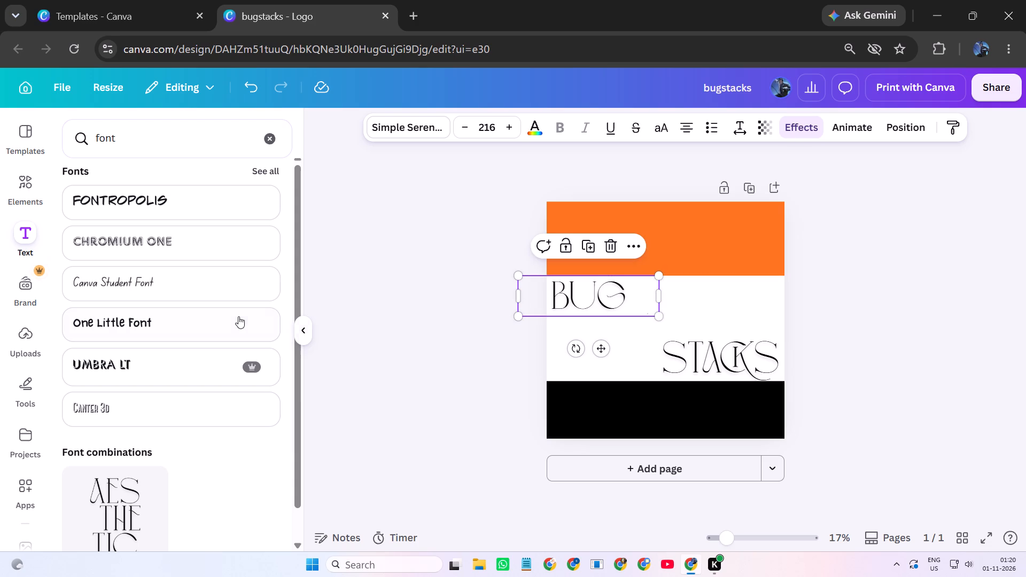
# Add a One Little Font text, enlarge it to size 109, and replace its placeholder wording with </>.
pyautogui.click(181, 314)
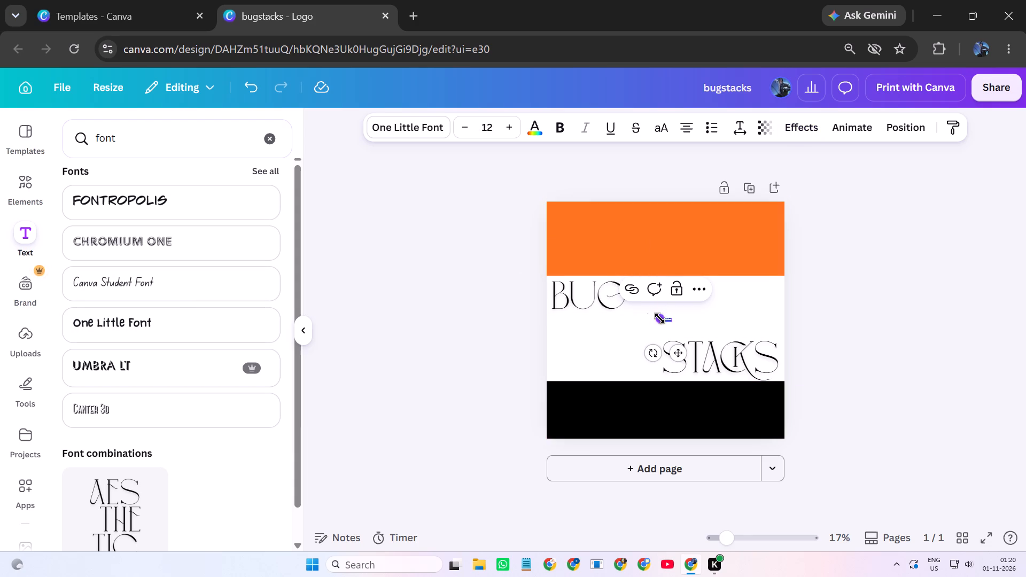
pyautogui.moveTo(659, 318); pyautogui.dragTo(568, 297)
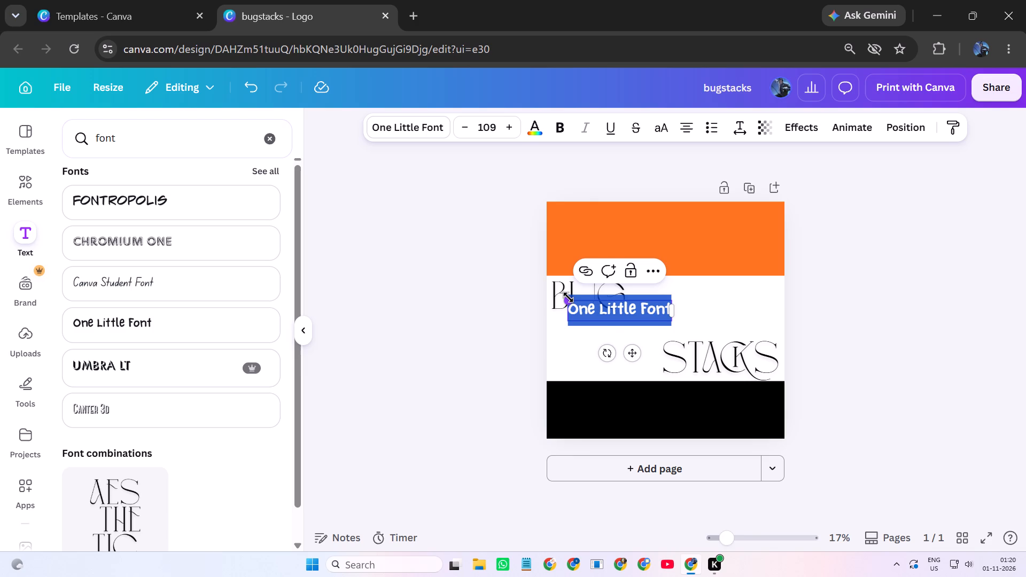
pyautogui.press('BackSpace')
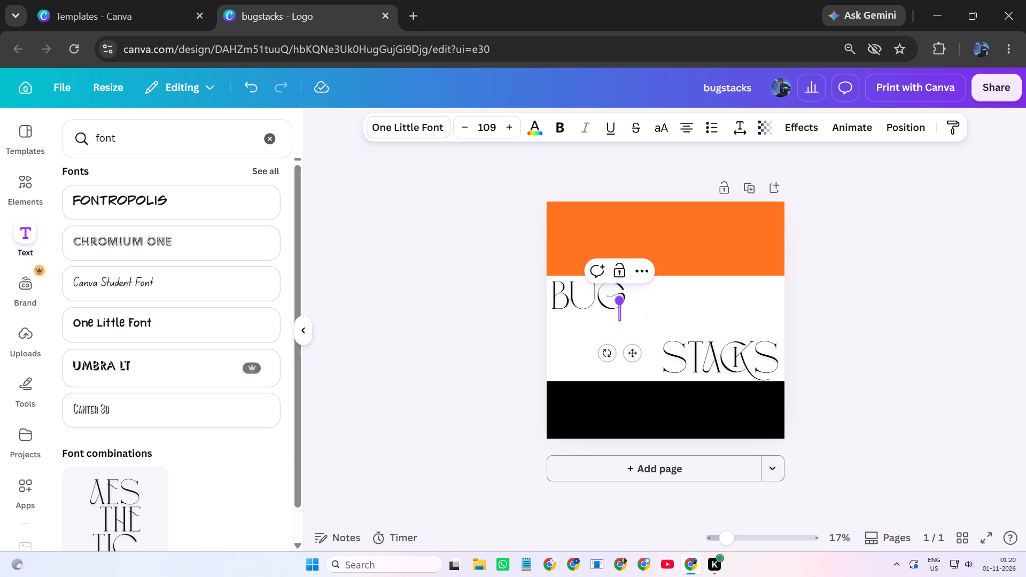
pyautogui.press('shift+less')
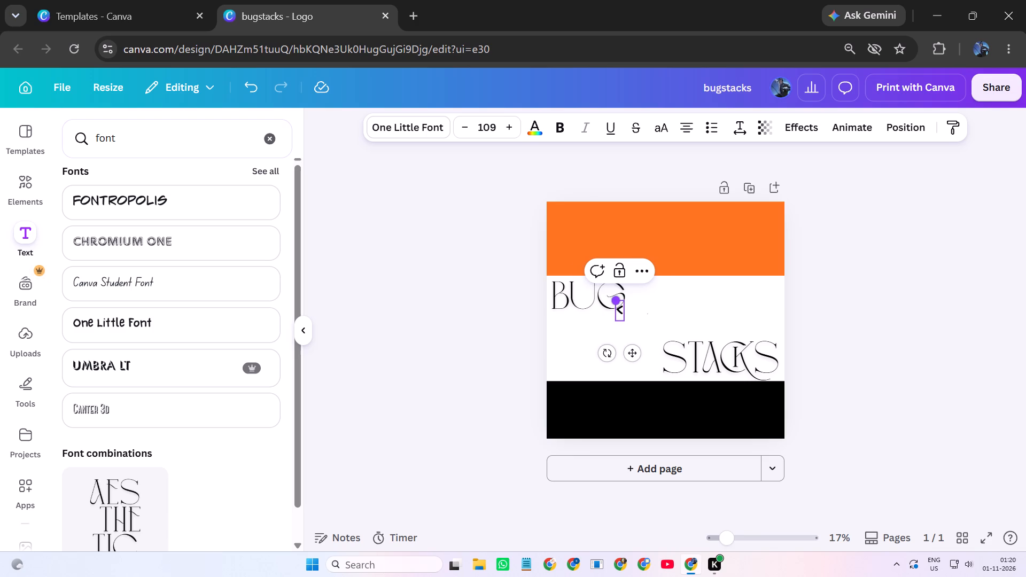
pyautogui.press('/')
pyautogui.hotkey('shift', '>')
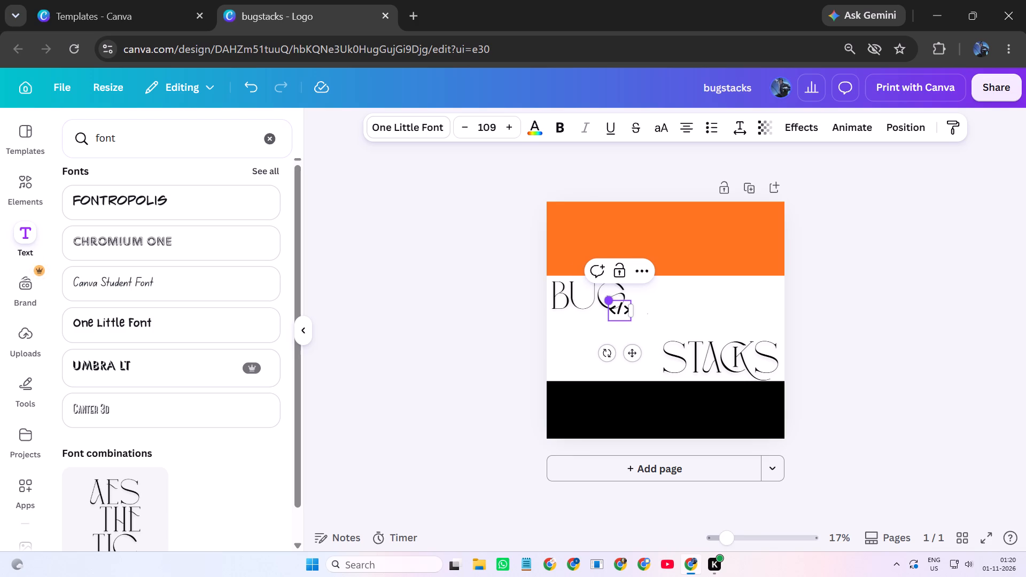
# Enlarge the </> text to size 194 and place it diagonally between BUG and STACKS.
pyautogui.moveTo(609, 302); pyautogui.dragTo(584, 294)
pyautogui.moveTo(616, 308); pyautogui.dragTo(646, 315)
pyautogui.click(812, 273)
pyautogui.click(612, 303)
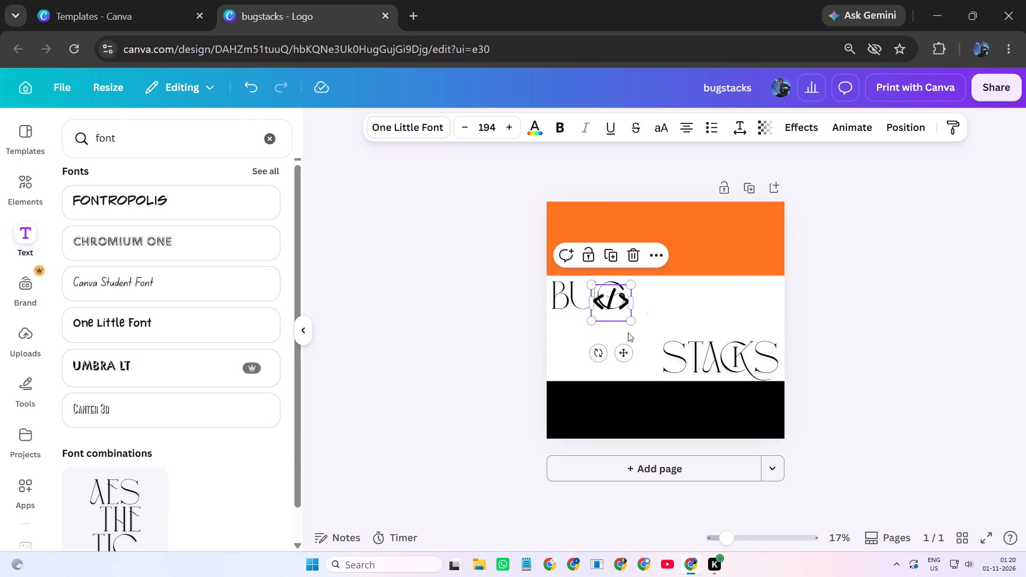
pyautogui.moveTo(621, 353); pyautogui.dragTo(656, 366)
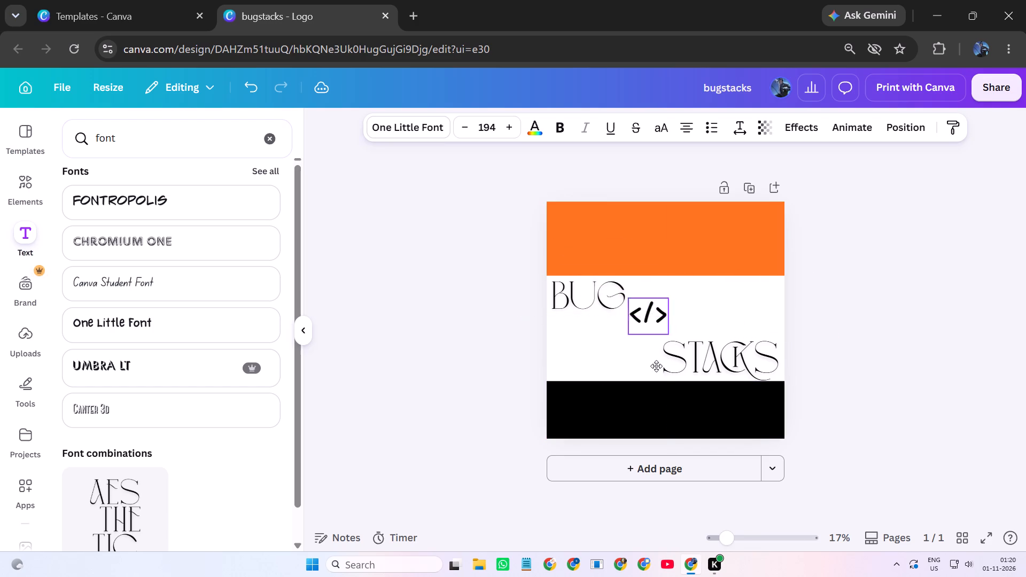
pyautogui.moveTo(656, 366); pyautogui.dragTo(658, 370)
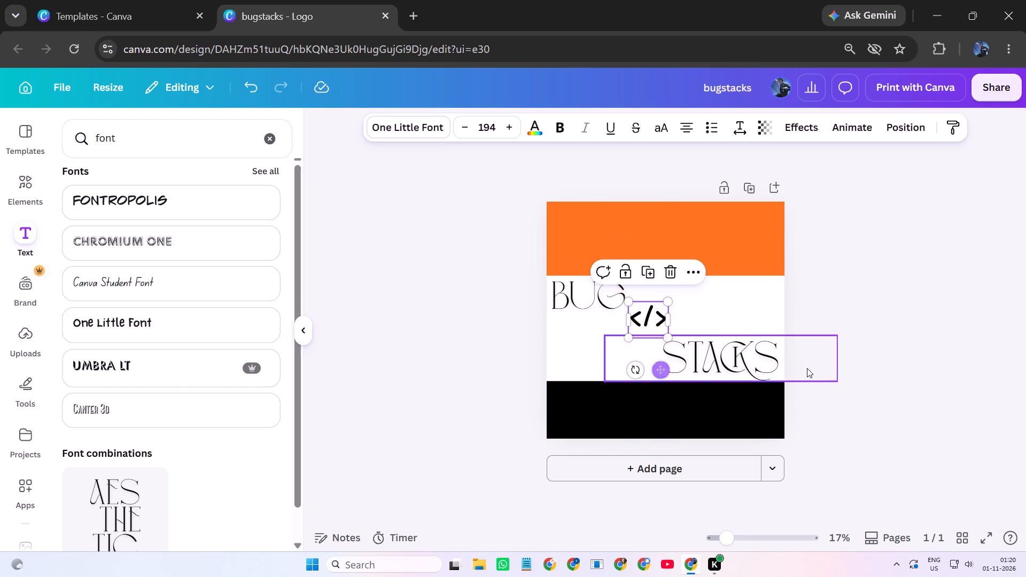
pyautogui.click(898, 344)
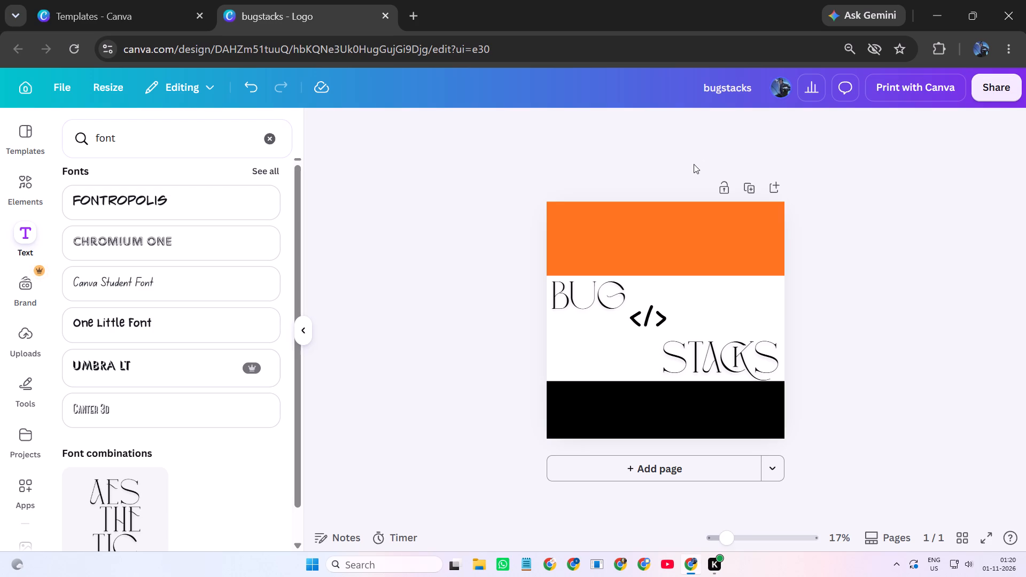
# Group the orange and black bands with the BUG, </> and STACKS texts, and save the design.
pyautogui.hotkey('ctrl', 's')
pyautogui.moveTo(400, 165); pyautogui.dragTo(416, 185)
pyautogui.moveTo(416, 185); pyautogui.dragTo(953, 559)
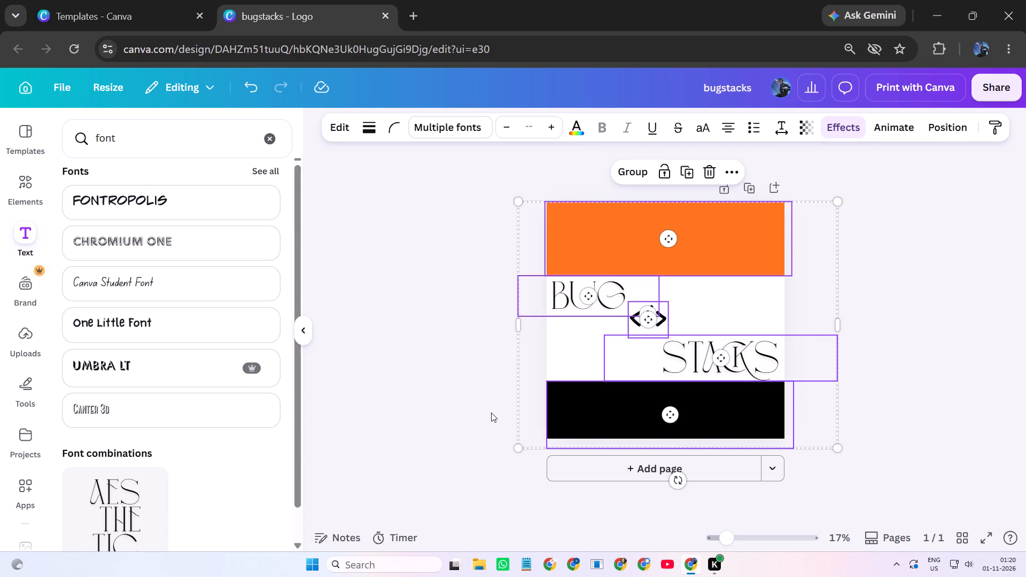
pyautogui.hotkey('ctrl', 'g')
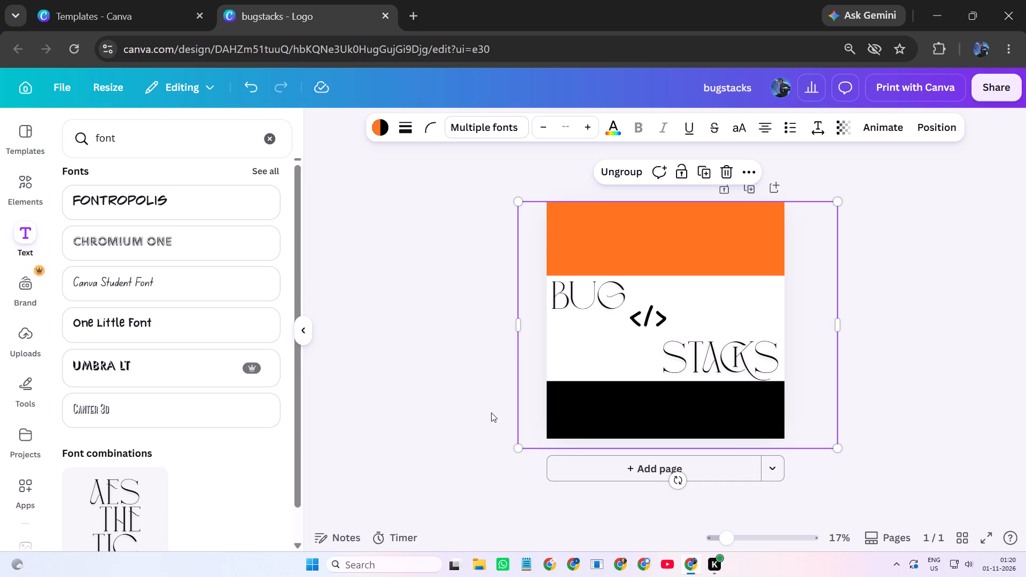
pyautogui.hotkey('ctrl', 's')
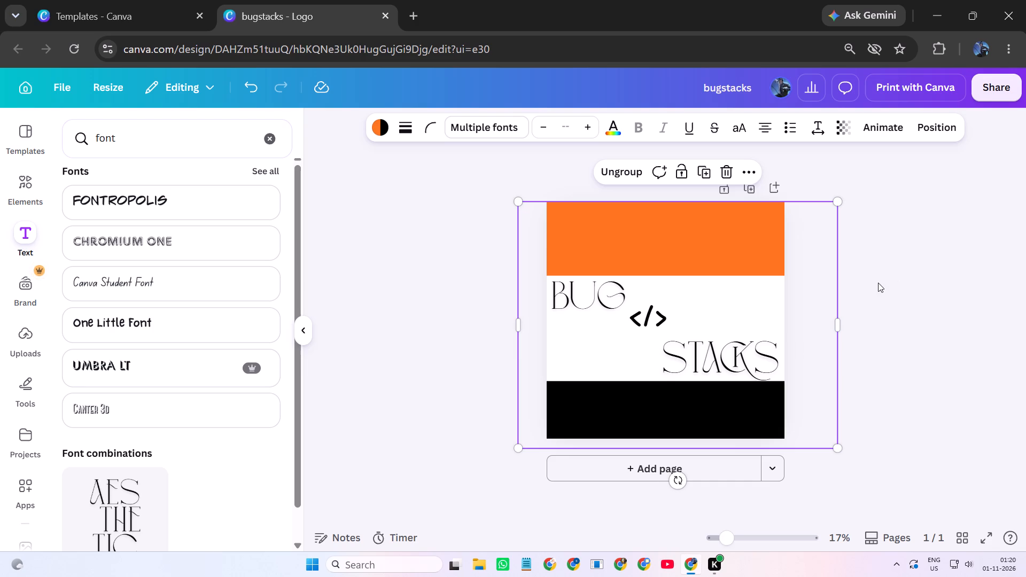
# Move the grouped logo slightly down and to the right on the page.
pyautogui.click(878, 283)
pyautogui.moveTo(729, 280); pyautogui.dragTo(729, 288)
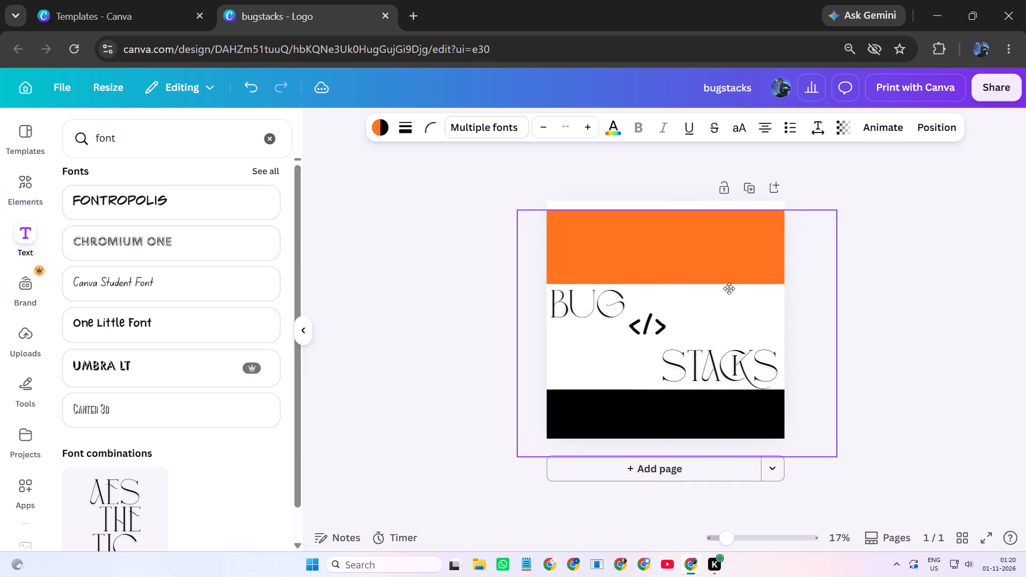
pyautogui.moveTo(729, 288); pyautogui.dragTo(732, 287)
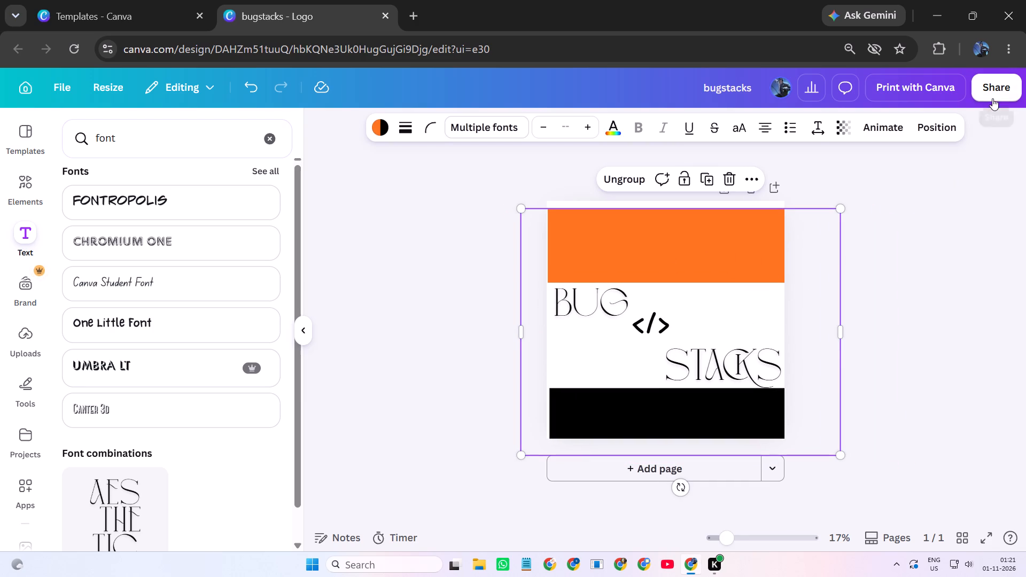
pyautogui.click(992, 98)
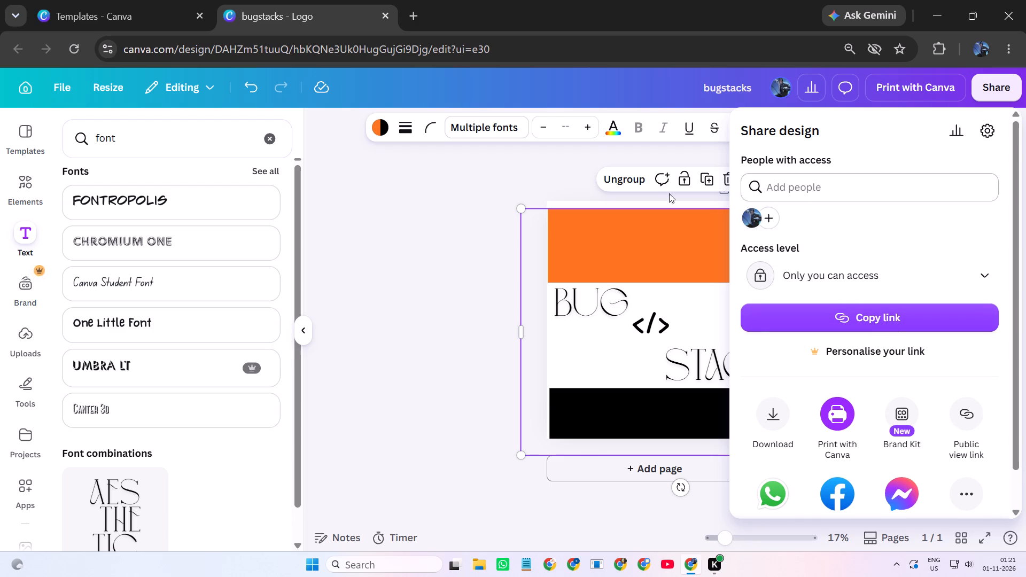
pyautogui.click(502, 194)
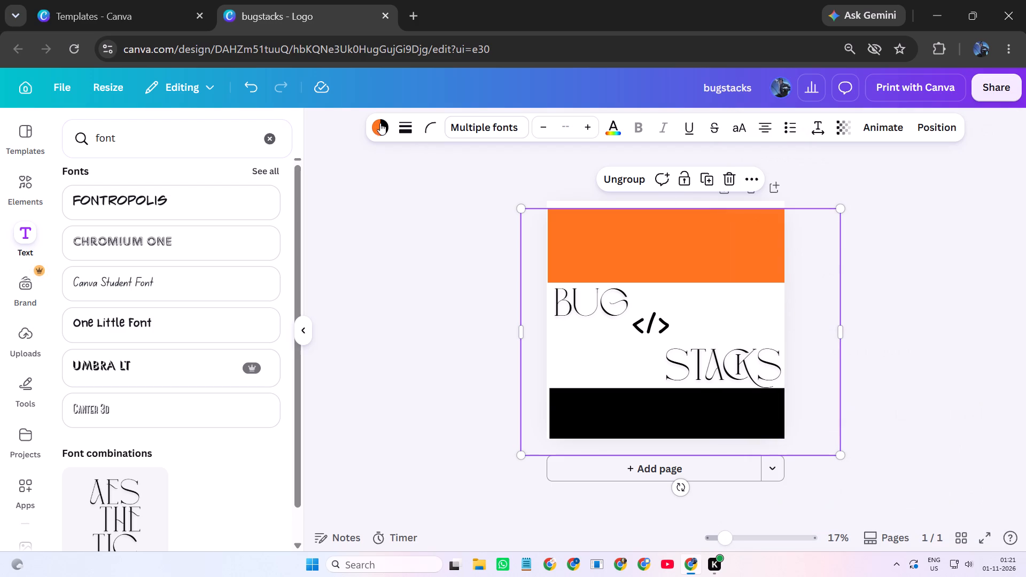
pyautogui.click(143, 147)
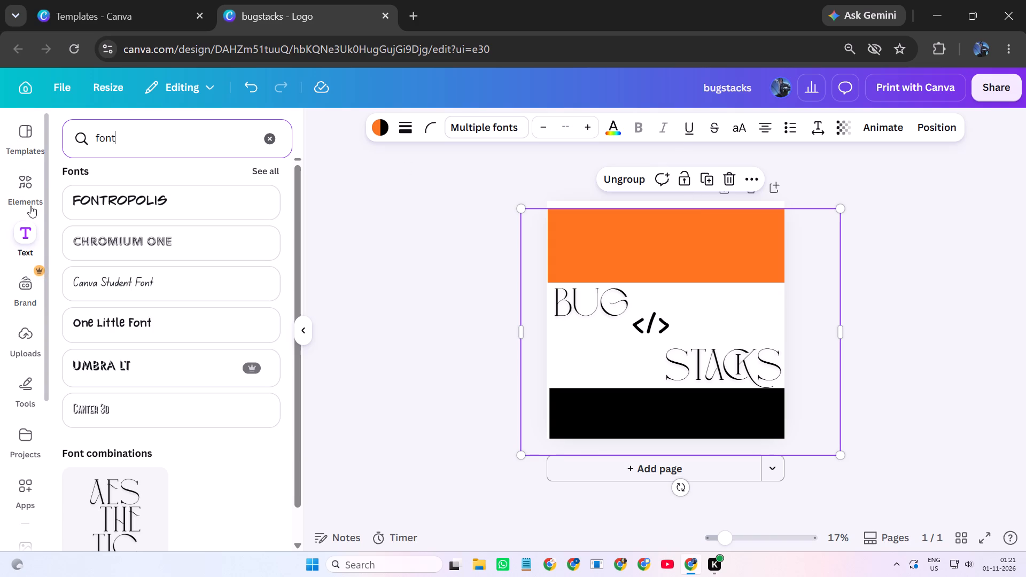
# Apply the Fade animation to the grouped logo.
pyautogui.click(893, 137)
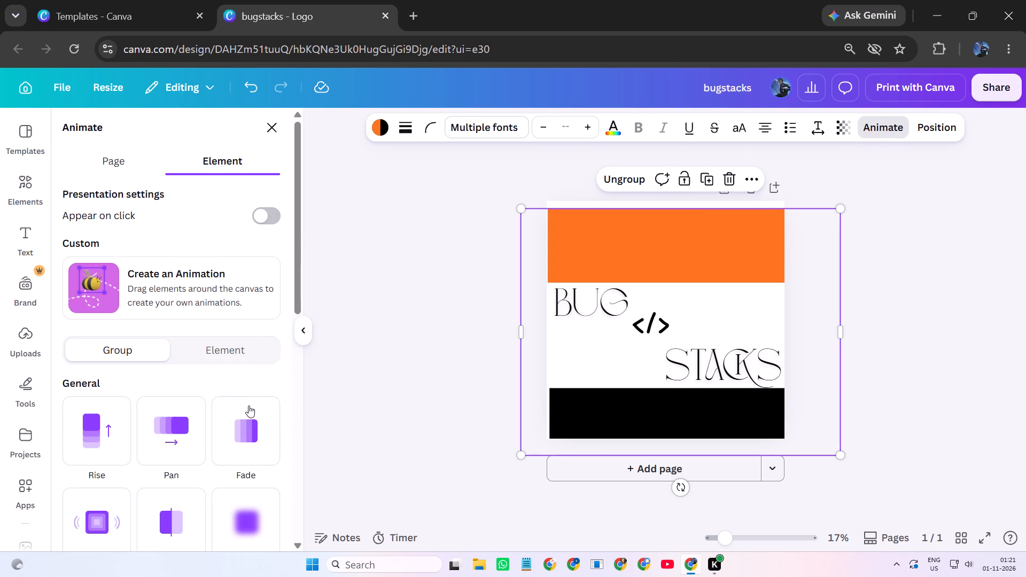
pyautogui.click(246, 416)
pyautogui.click(246, 416)
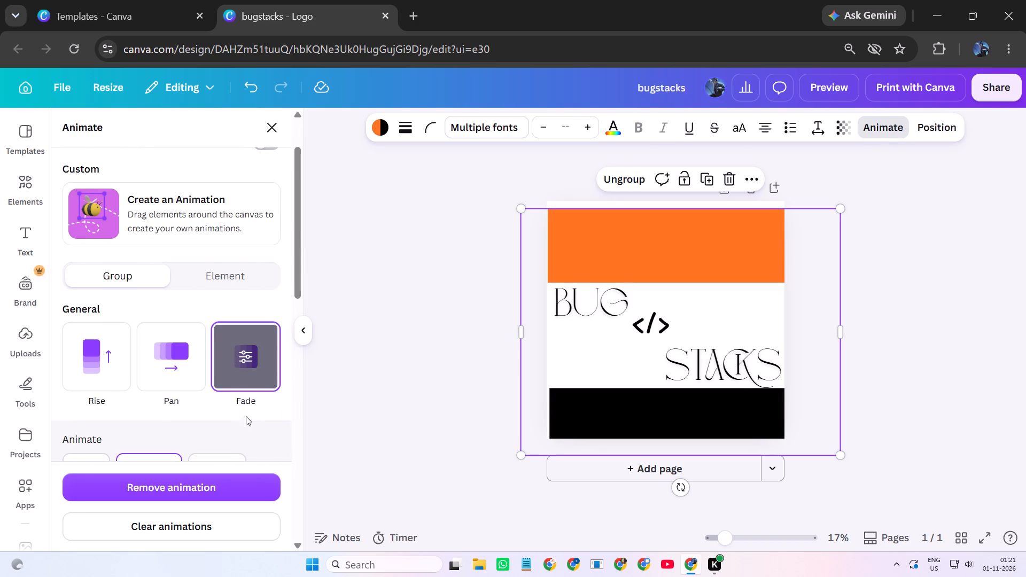
pyautogui.click(397, 422)
# Reopen the grouped logo's animation options and check the Fade effect.
pyautogui.scroll(4, 256, 395)
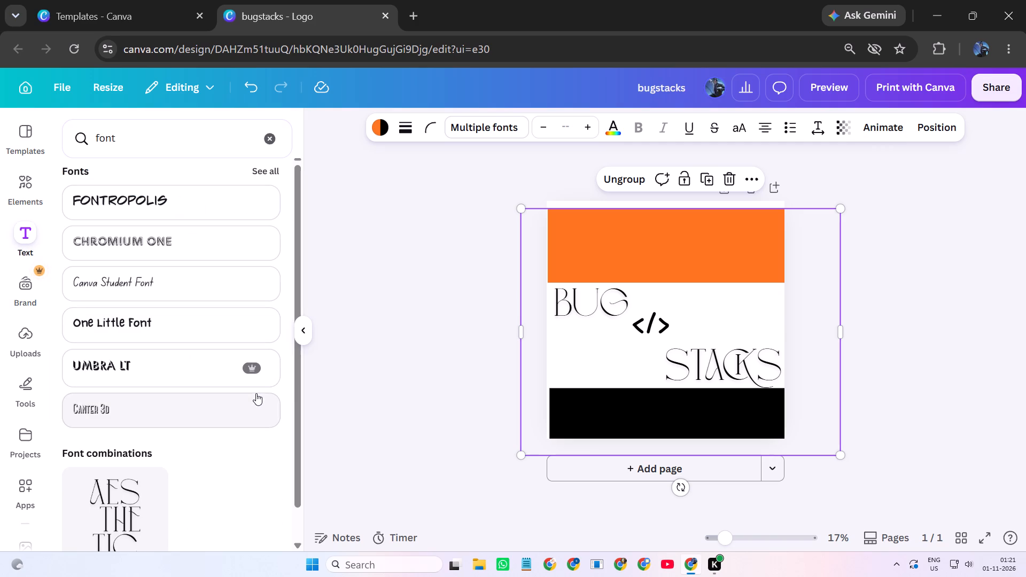
pyautogui.scroll(-2, 236, 384)
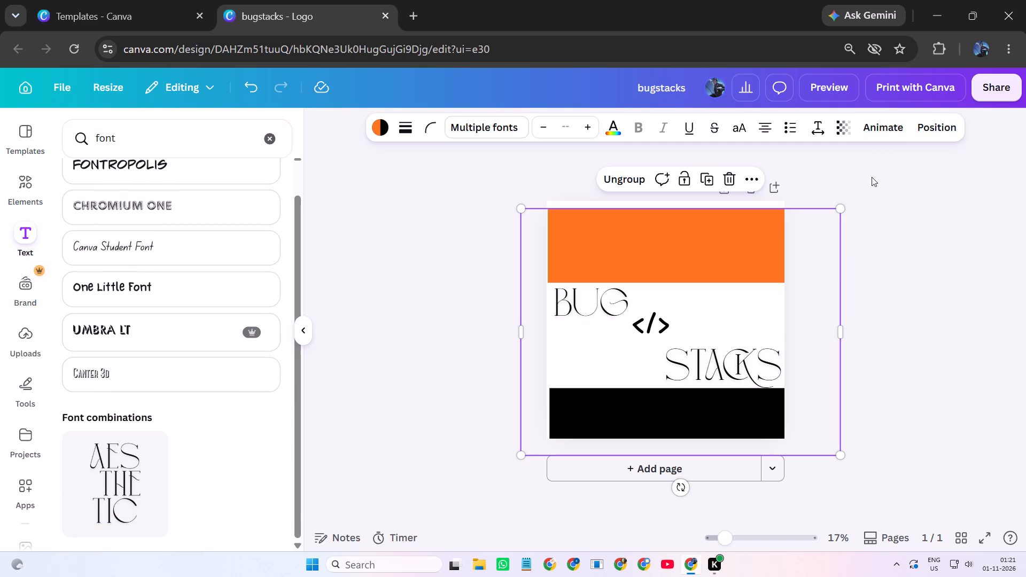
pyautogui.click(884, 128)
pyautogui.click(244, 353)
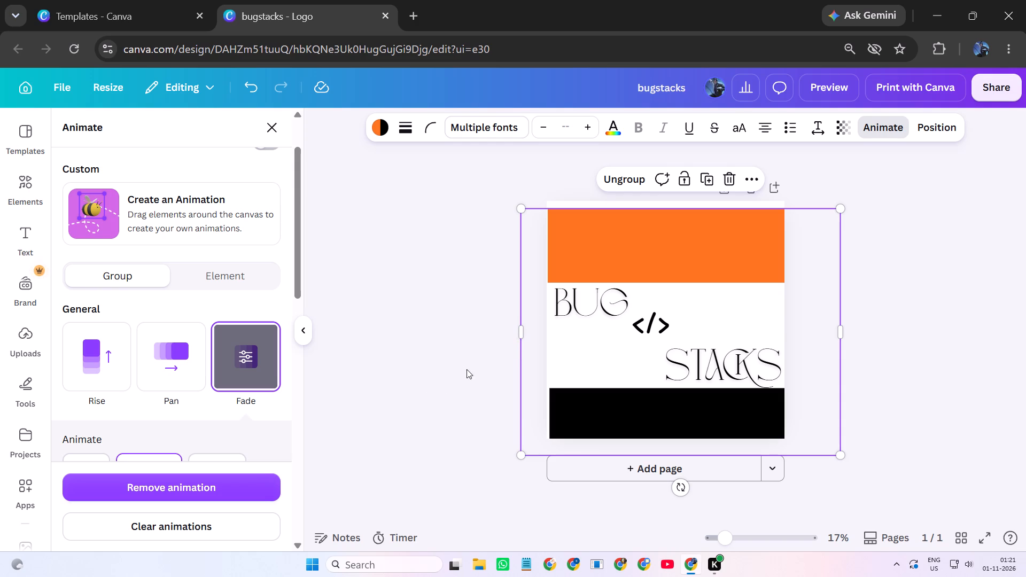
pyautogui.click(382, 357)
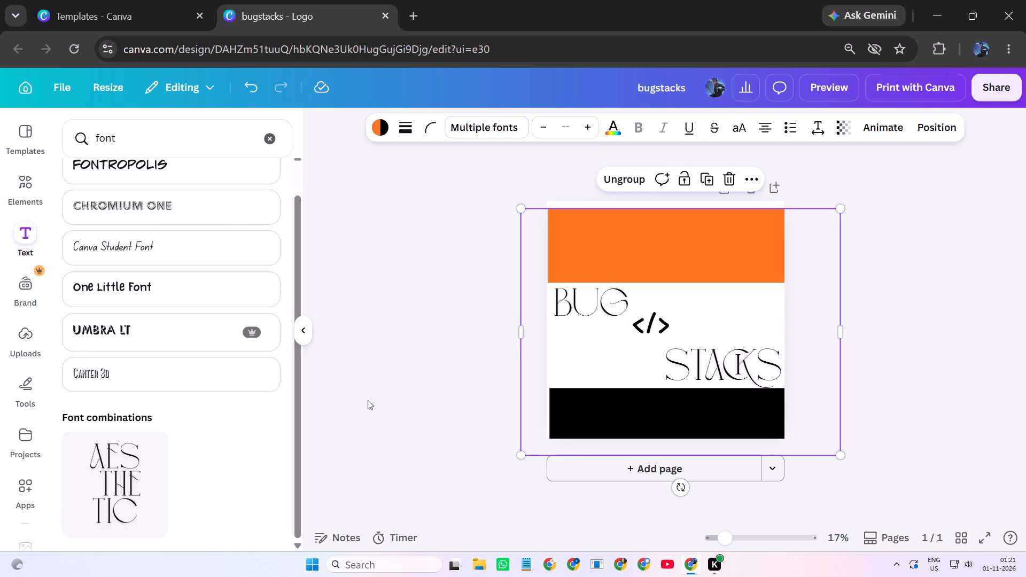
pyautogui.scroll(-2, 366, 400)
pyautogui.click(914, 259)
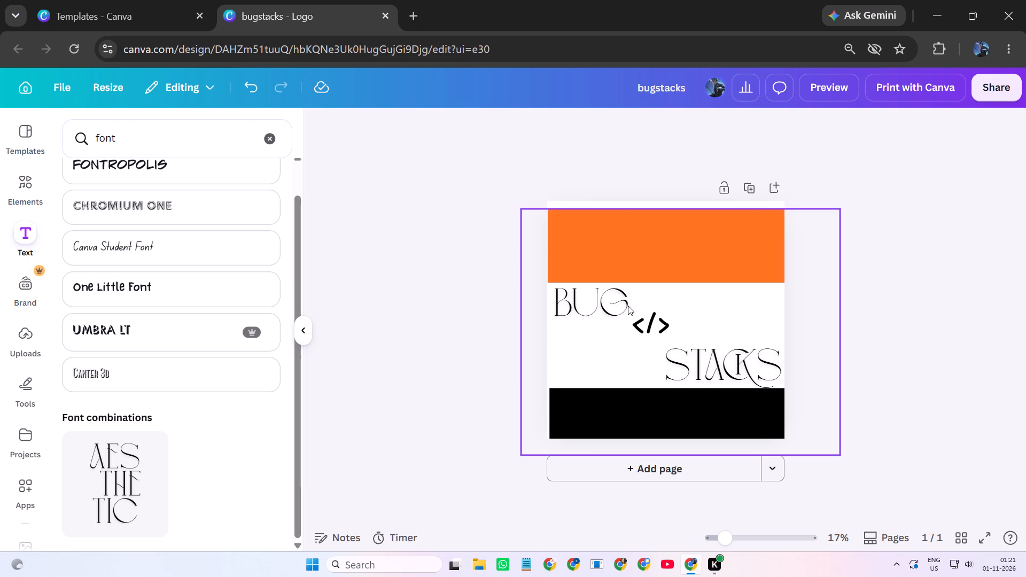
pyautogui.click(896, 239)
# Move the grouped bugstacks logo up and slightly to the right on the page, then deselect it.
pyautogui.moveTo(662, 276); pyautogui.dragTo(663, 263)
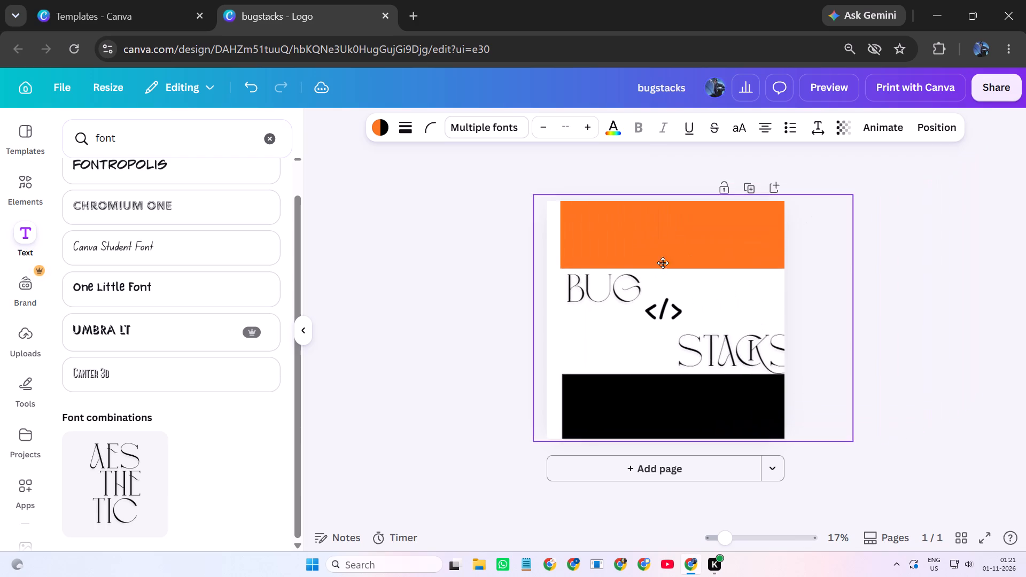
pyautogui.moveTo(663, 263); pyautogui.dragTo(668, 260)
pyautogui.rightClick(369, 205)
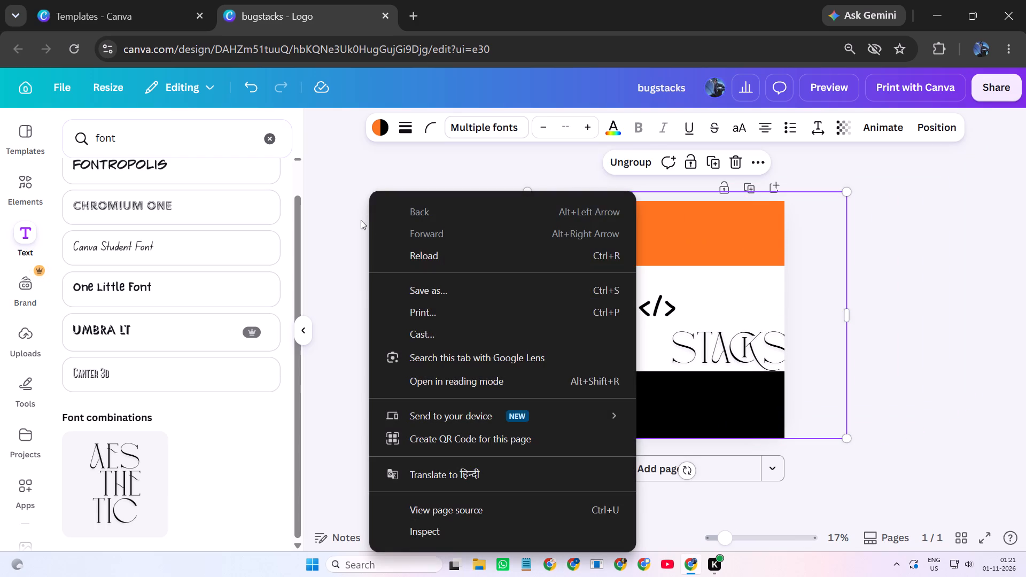
pyautogui.click(306, 178)
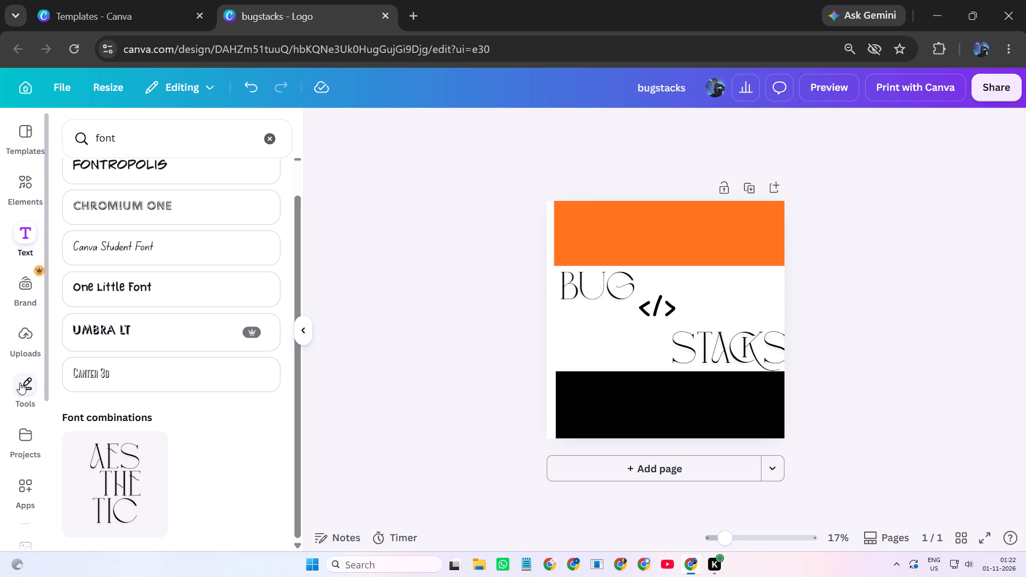
# Open your projects and show only the designs.
pyautogui.click(30, 440)
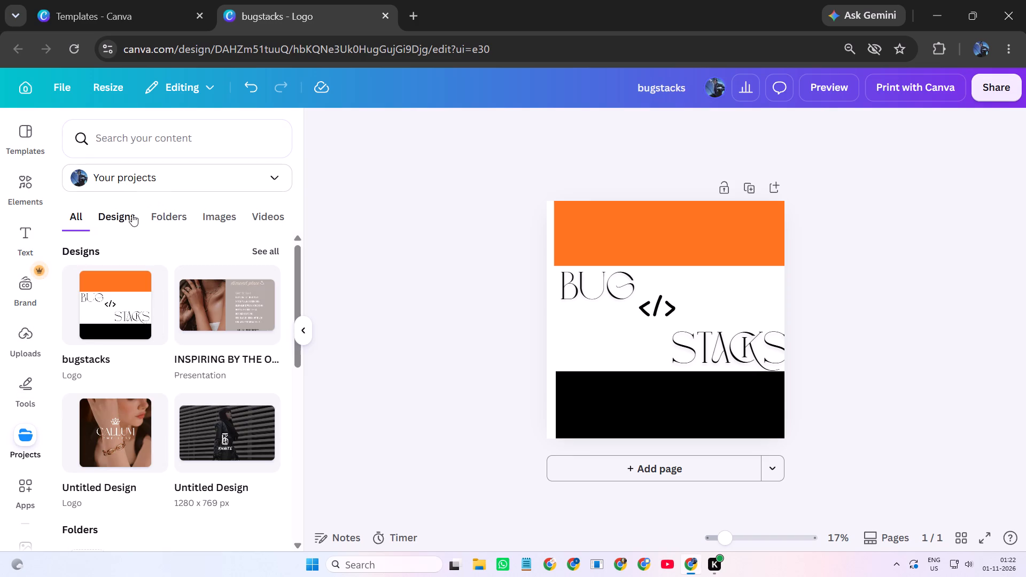
pyautogui.click(113, 224)
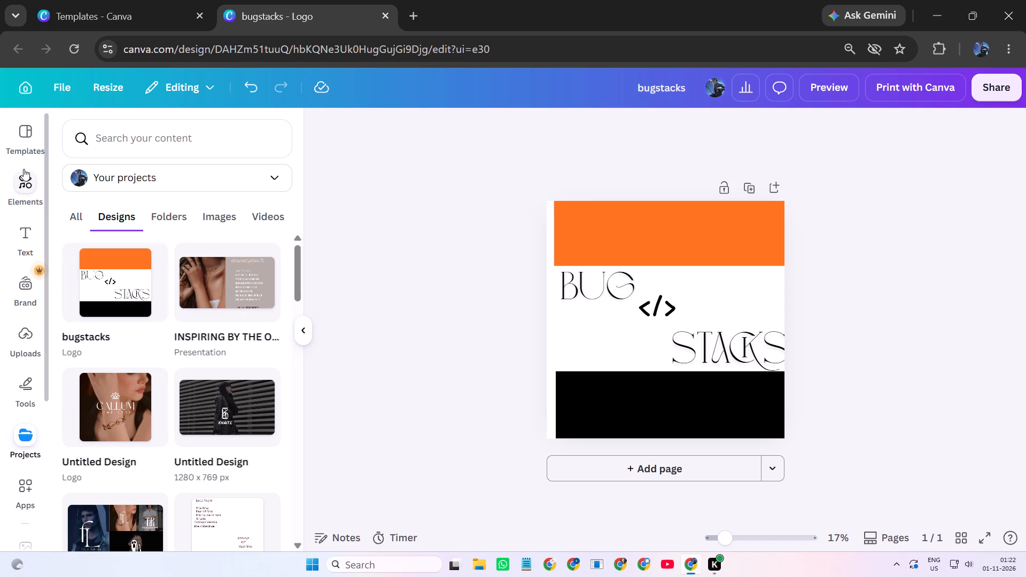
# Leave the bugstacks design for the home page and create a new blank Logo design.
pyautogui.click(35, 87)
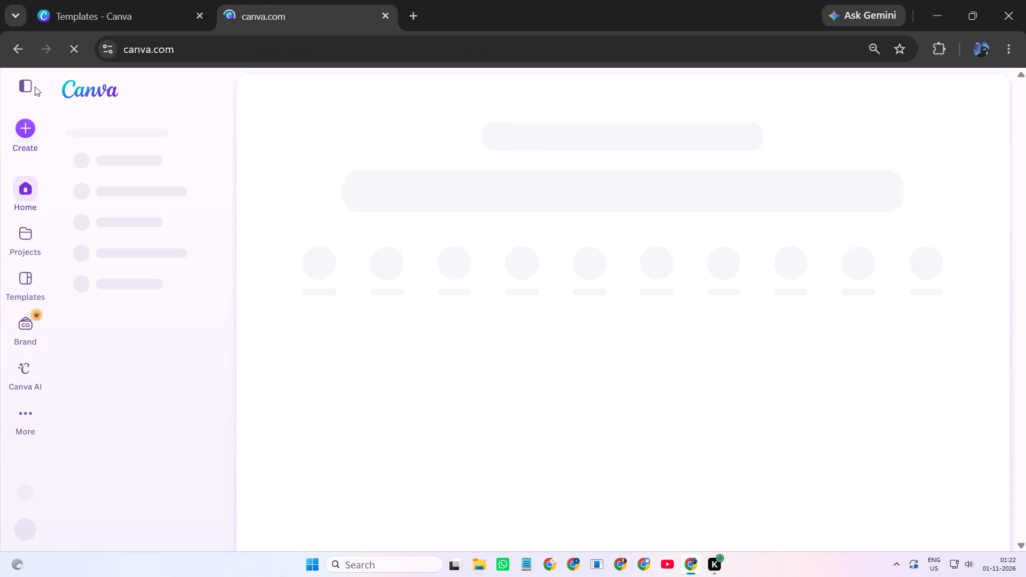
pyautogui.click(26, 137)
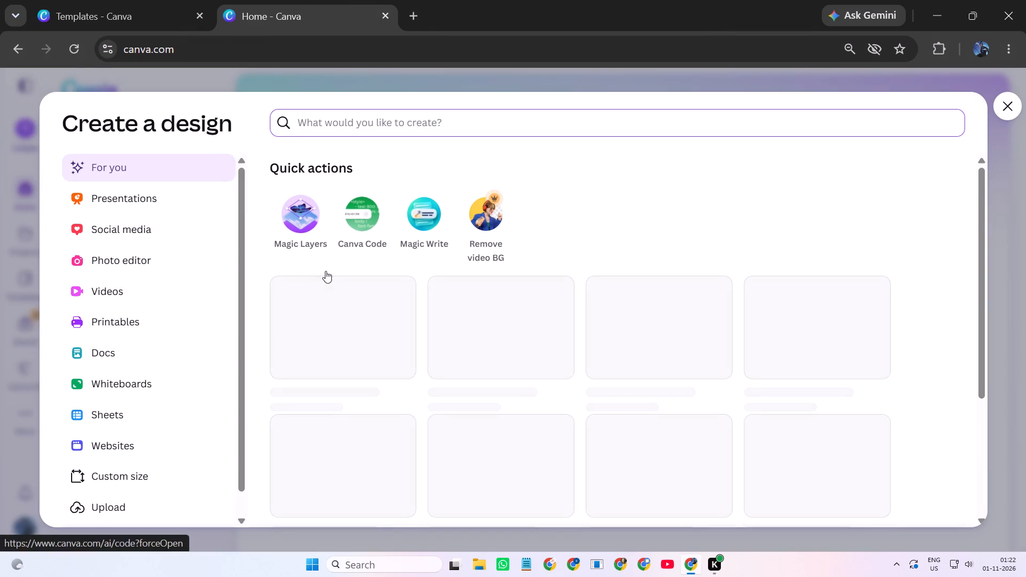
pyautogui.click(148, 14)
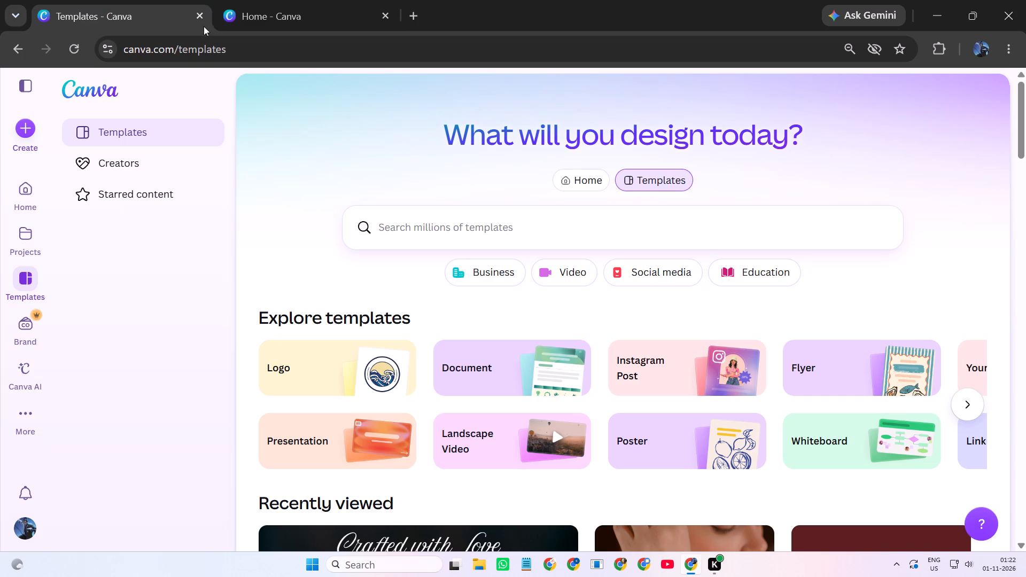
pyautogui.click(240, 18)
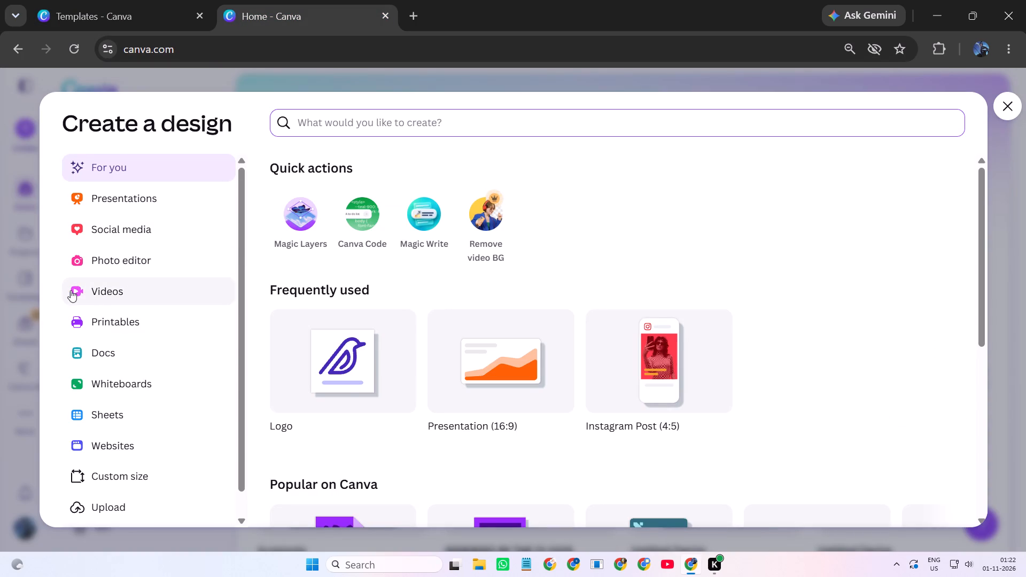
pyautogui.click(347, 388)
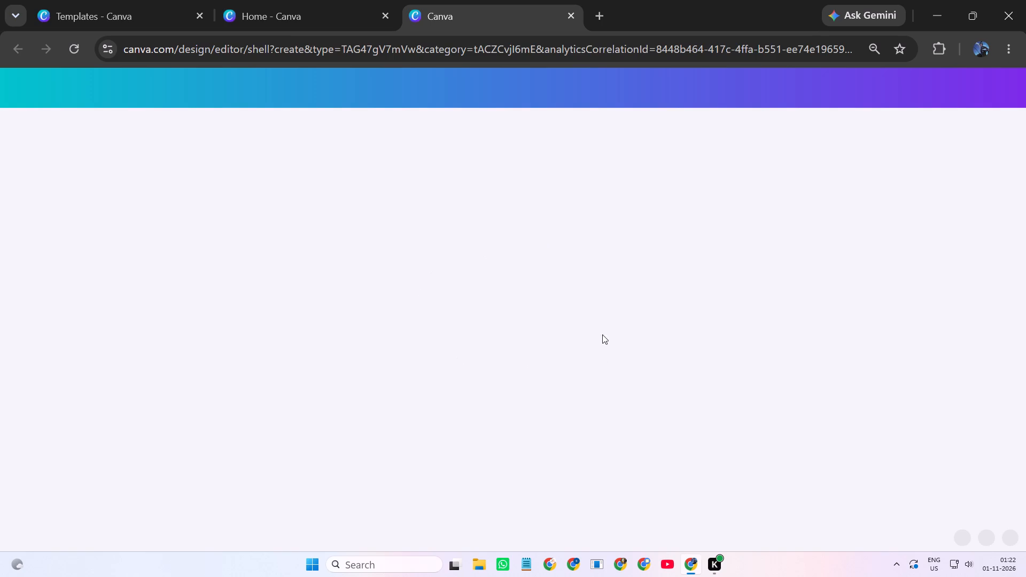
# Close the Home and Templates browser tabs, keeping only the new logo design open.
pyautogui.click(351, 0)
pyautogui.click(386, 18)
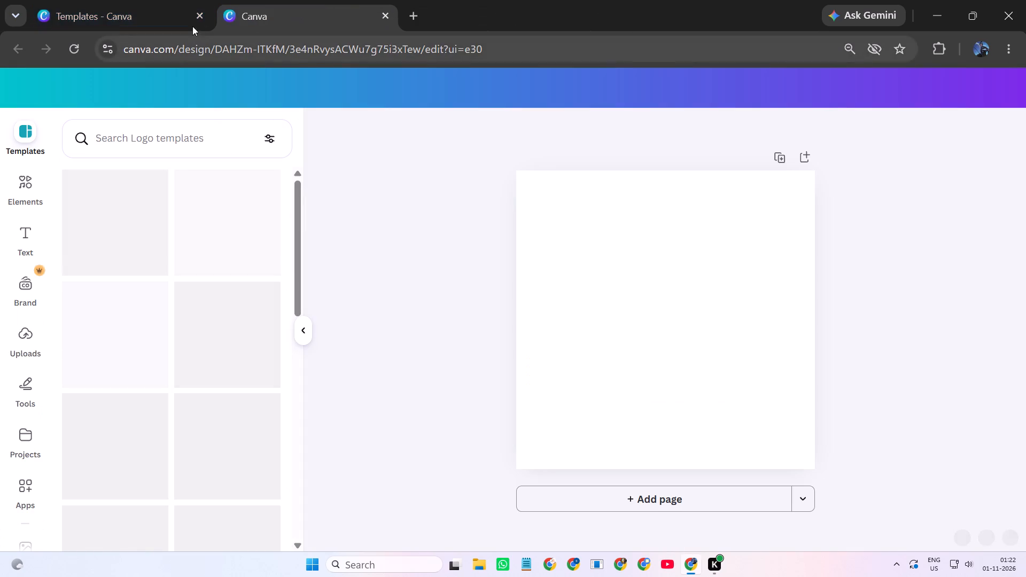
pyautogui.click(190, 19)
pyautogui.click(199, 13)
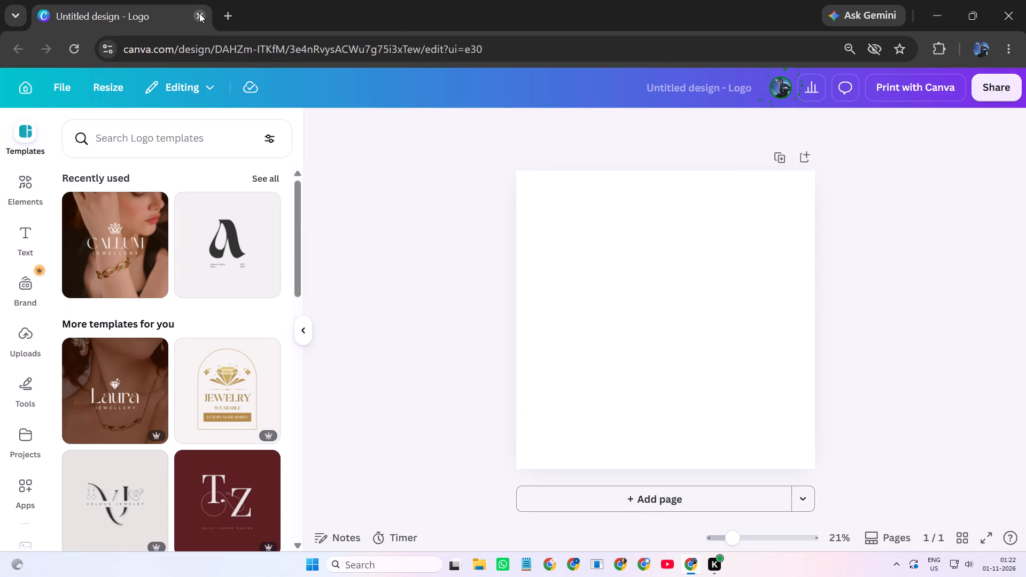
# Select the blank logo page and open the elements library.
pyautogui.click(690, 301)
pyautogui.click(36, 191)
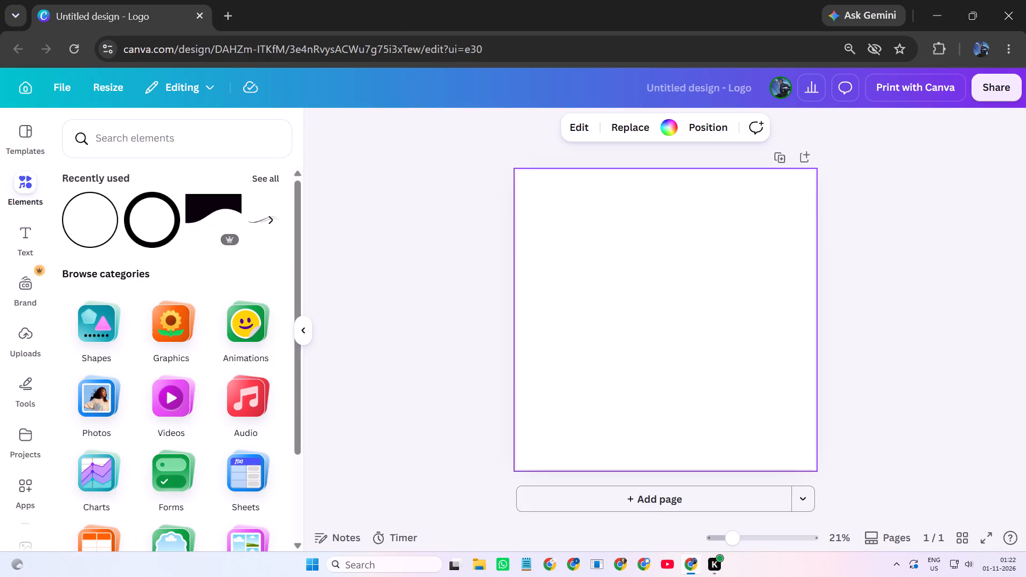
# Add the recently used thin black circle outline to the blank logo page and enlarge it.
pyautogui.moveTo(79, 206); pyautogui.dragTo(581, 243)
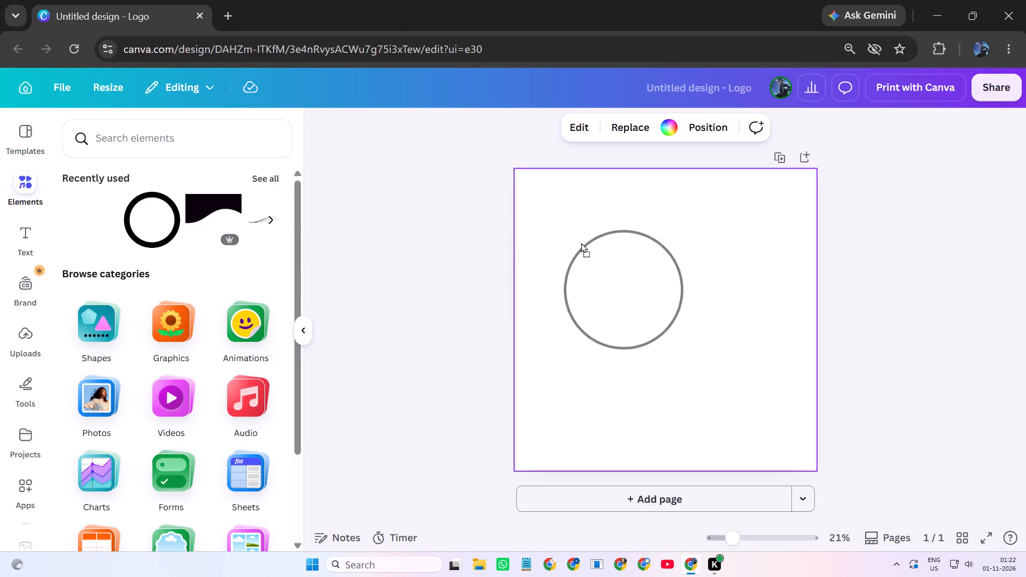
pyautogui.moveTo(581, 243); pyautogui.dragTo(580, 242)
pyautogui.moveTo(682, 344); pyautogui.dragTo(731, 406)
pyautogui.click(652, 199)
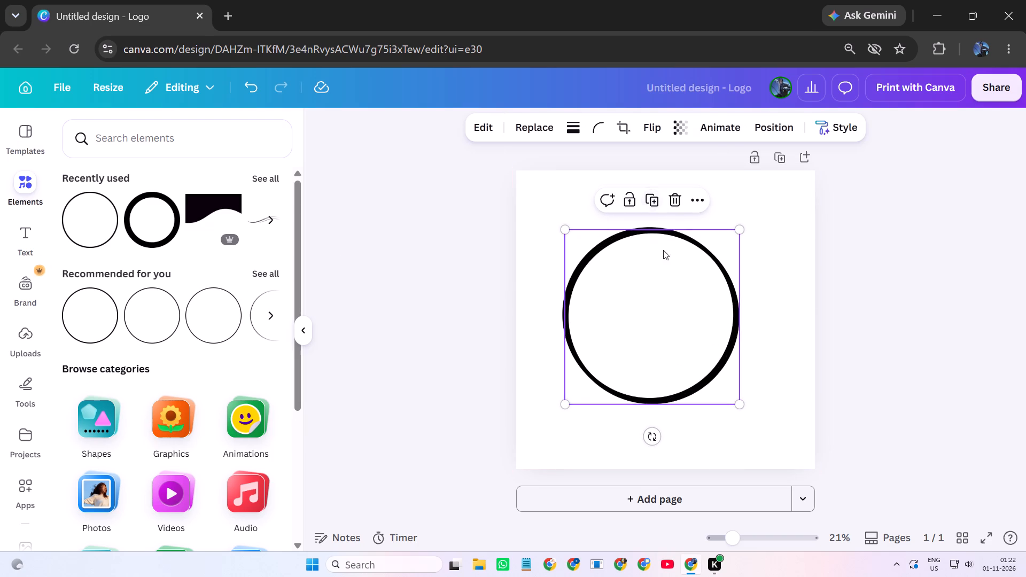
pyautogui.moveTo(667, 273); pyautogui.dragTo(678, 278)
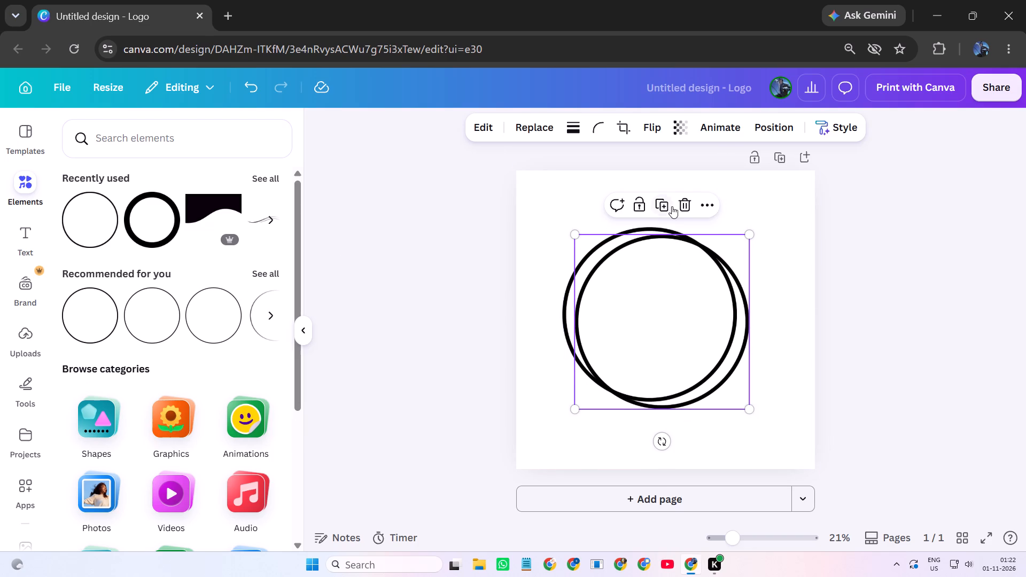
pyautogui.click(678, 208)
# Enlarge the circle outline until it nearly fills the page and centre it.
pyautogui.click(666, 252)
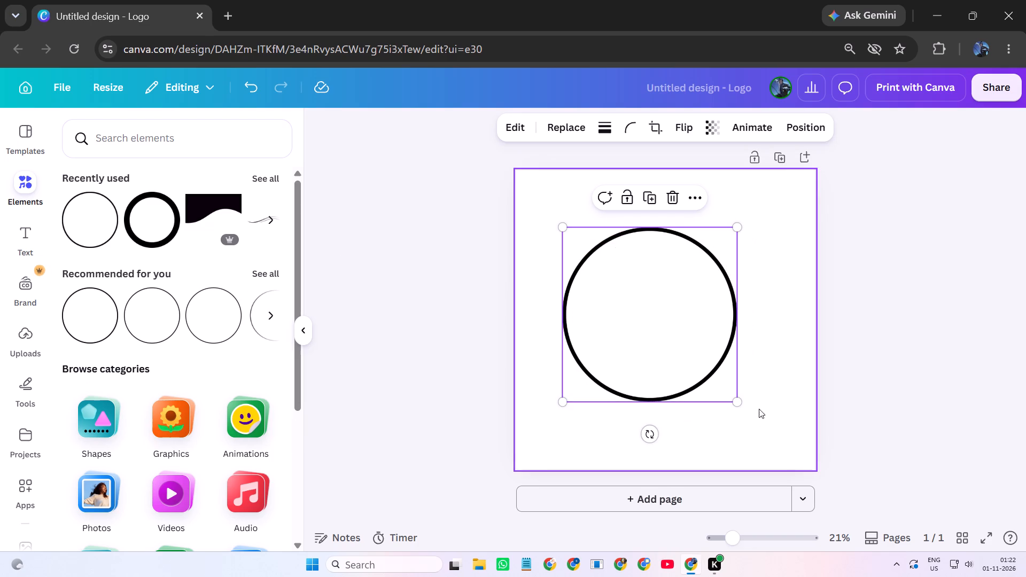
pyautogui.moveTo(737, 399); pyautogui.dragTo(804, 438)
pyautogui.moveTo(703, 346); pyautogui.dragTo(686, 322)
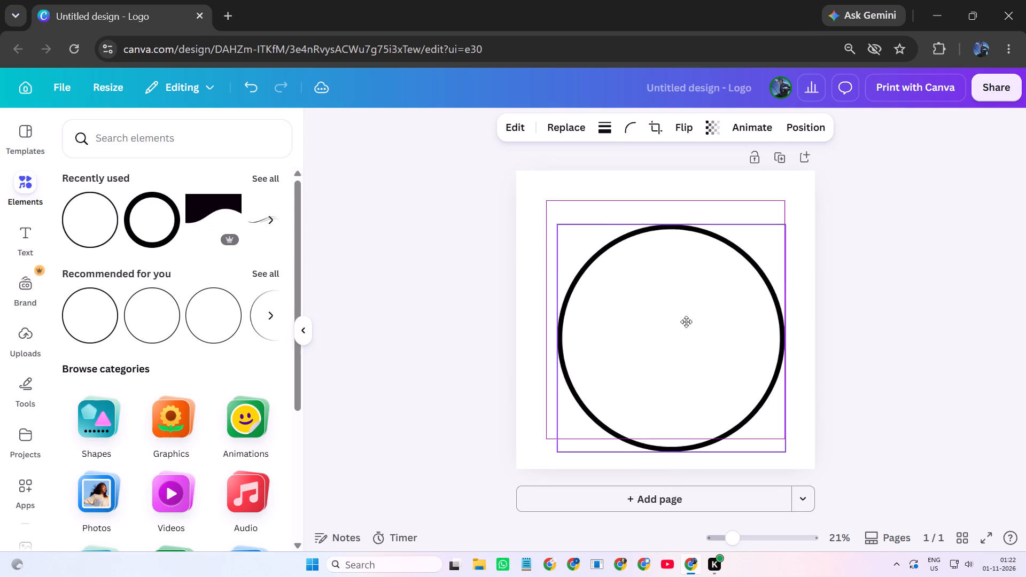
pyautogui.moveTo(686, 322); pyautogui.dragTo(681, 312)
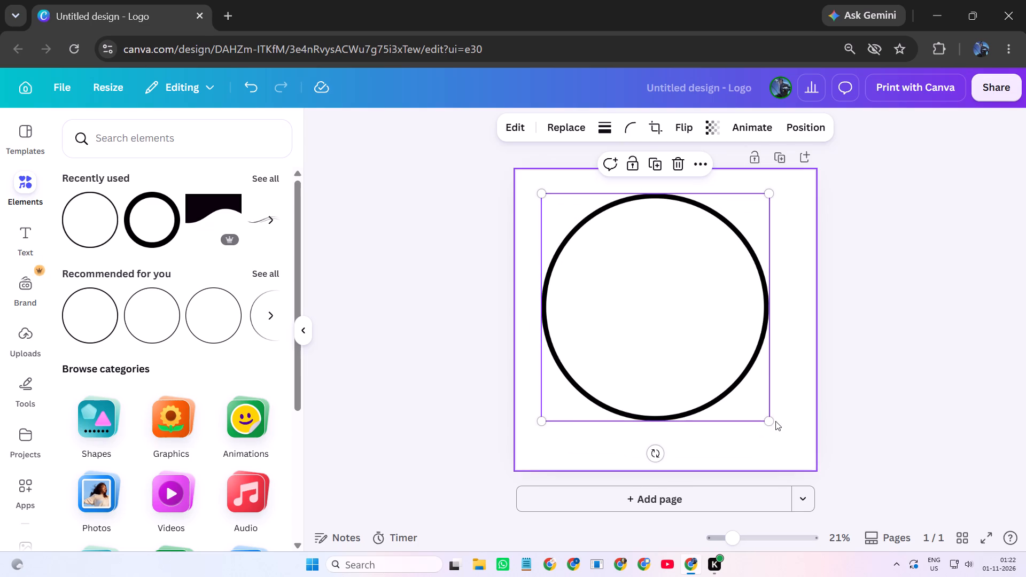
pyautogui.moveTo(774, 421); pyautogui.dragTo(797, 439)
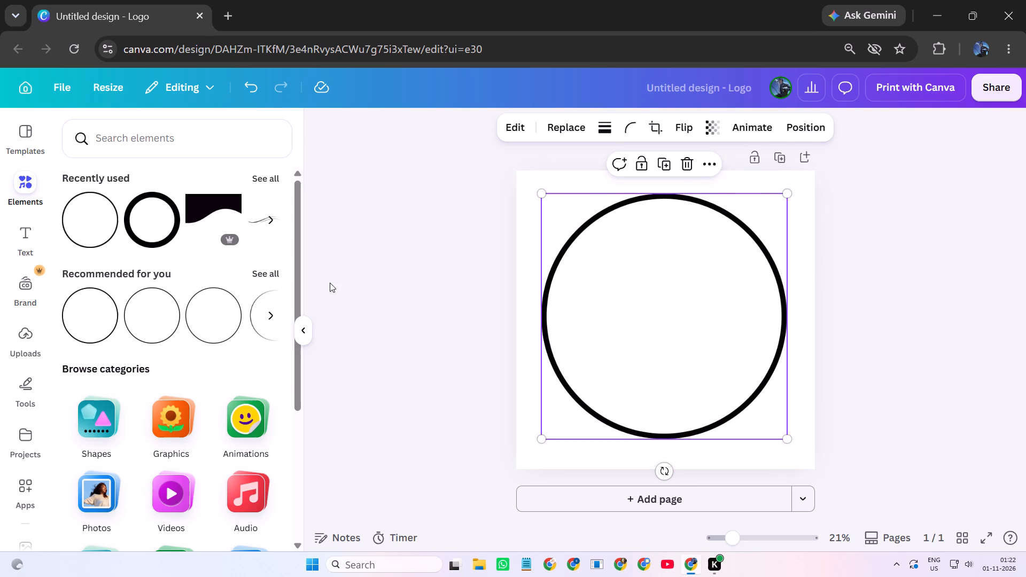
pyautogui.click(330, 283)
# Search the elements for "man black shadow".
pyautogui.click(134, 143)
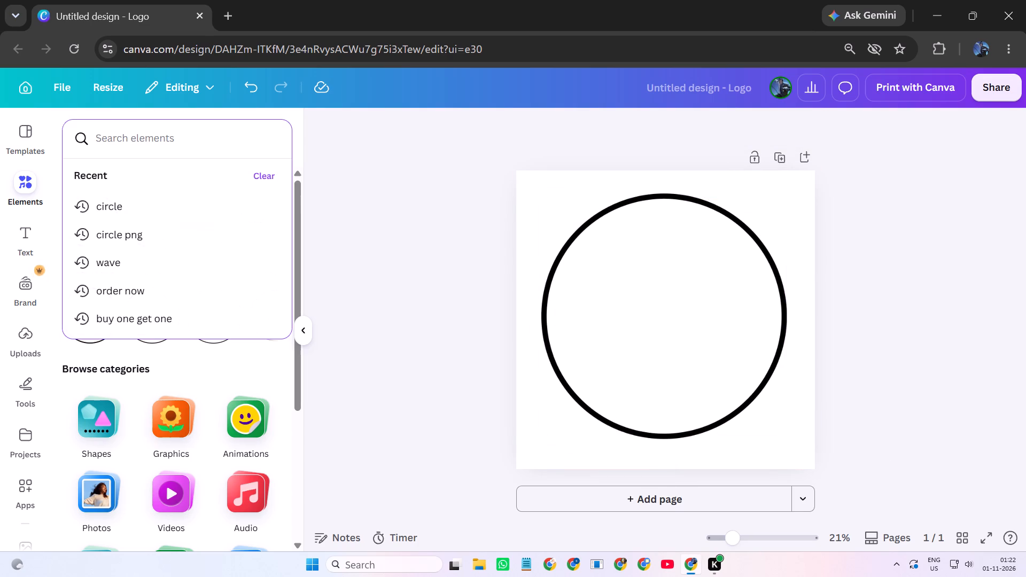
pyautogui.press('b')
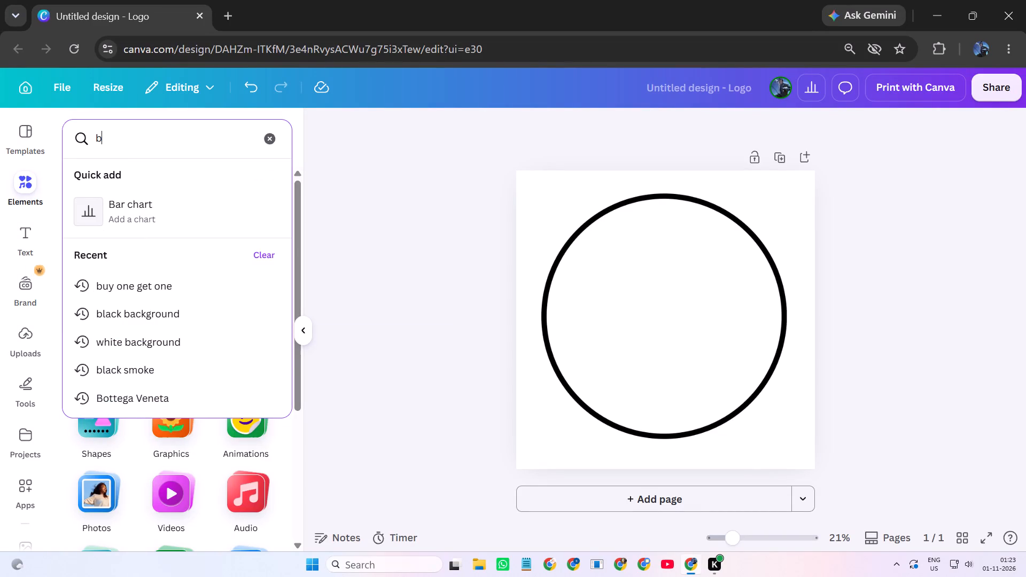
pyautogui.write('la')
pyautogui.press('BackSpace')
pyautogui.press('BackSpace')
pyautogui.press('BackSpace')
pyautogui.press('BackSpace')
pyautogui.press('BackSpace')
pyautogui.press('BackSpace')
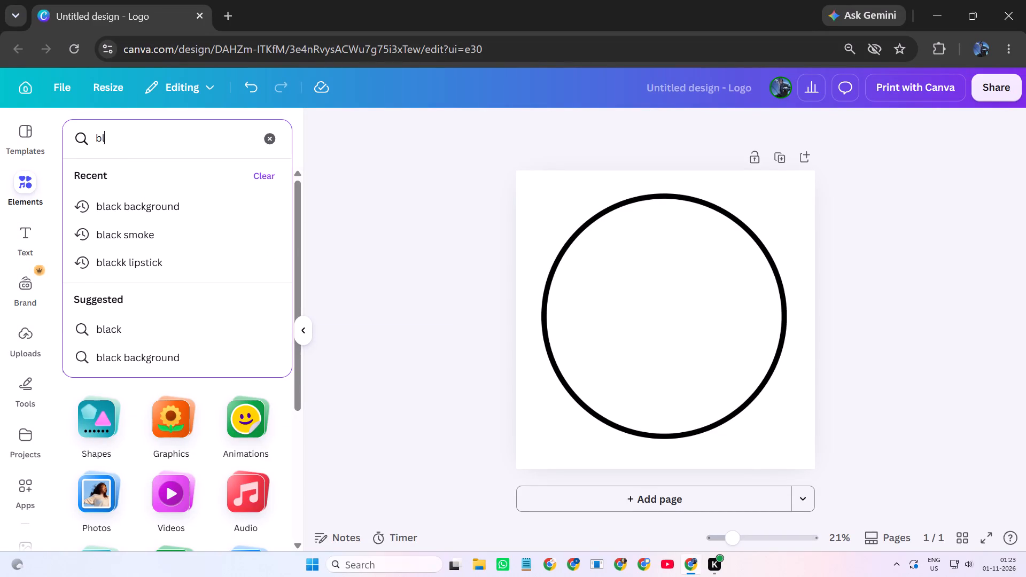
pyautogui.write('man')
pyautogui.press('space')
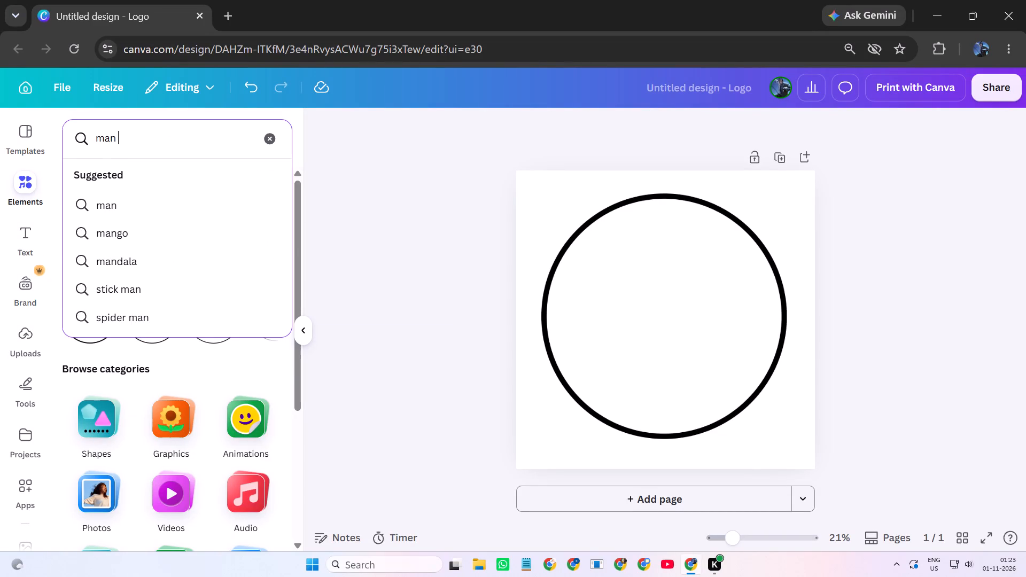
pyautogui.write('black')
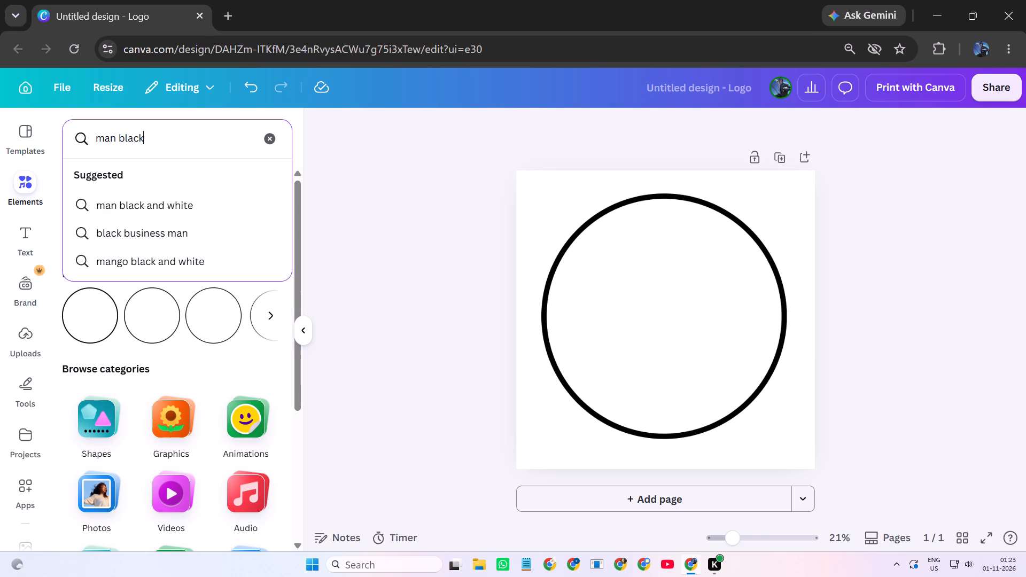
pyautogui.press('space')
pyautogui.write('shadow')
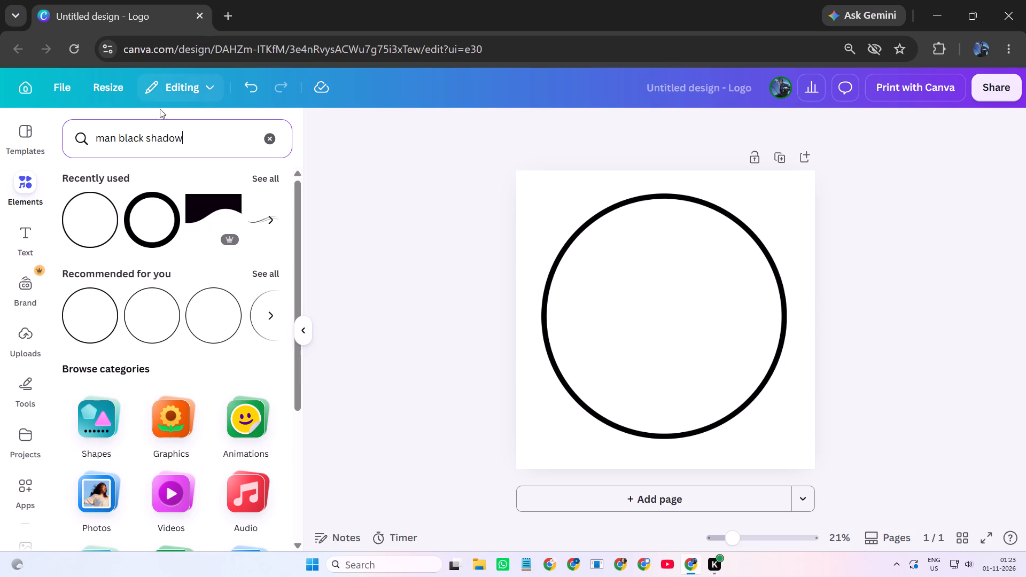
pyautogui.click(191, 127)
pyautogui.press('Return')
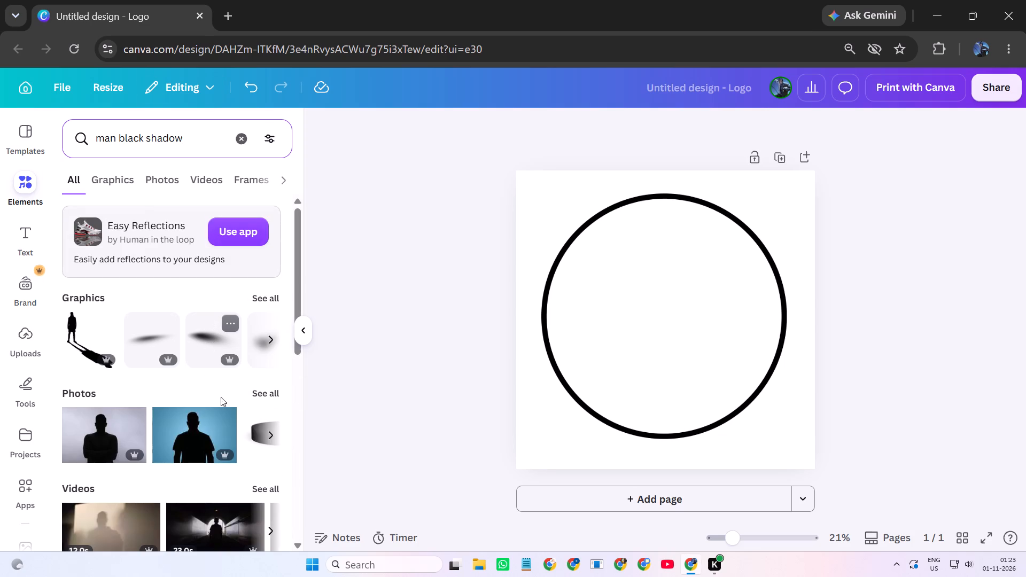
# Look through the man black shadow results, including more of the photos, for a suitable silhouette.
pyautogui.scroll(-1, 449, 333)
pyautogui.scroll(-2, 299, 353)
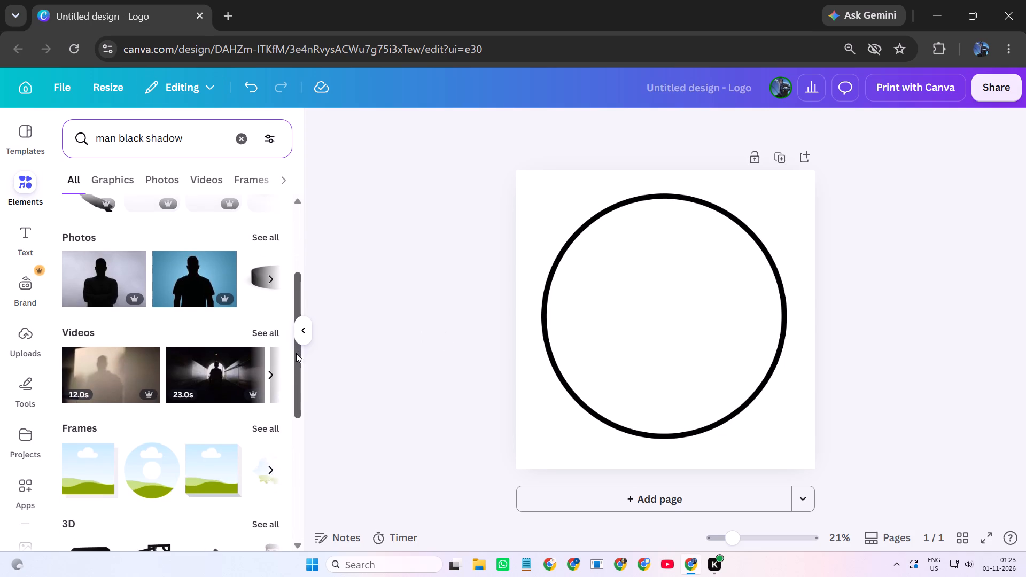
pyautogui.scroll(-2, 243, 337)
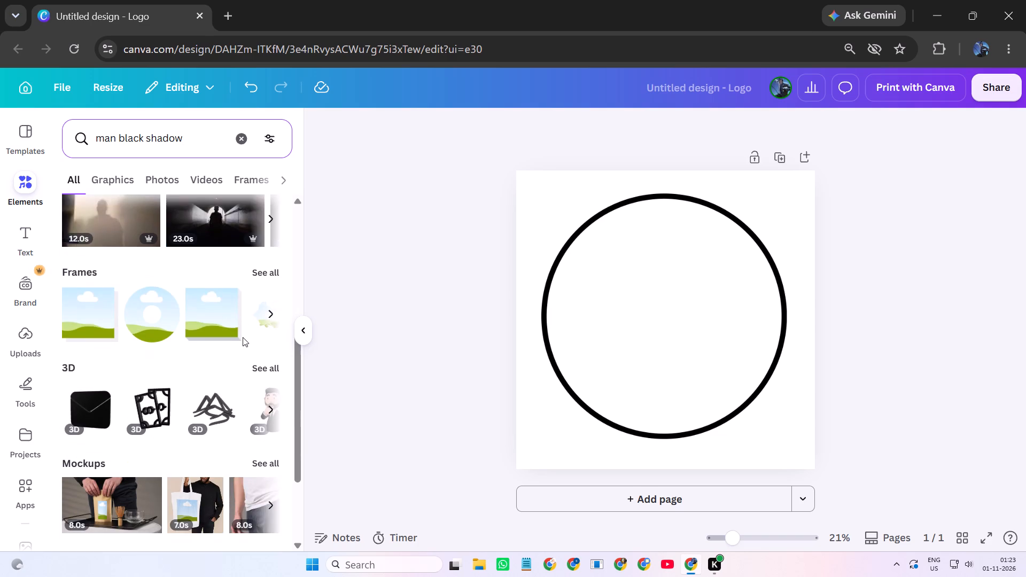
pyautogui.scroll(-2, 243, 337)
pyautogui.scroll(4, 243, 337)
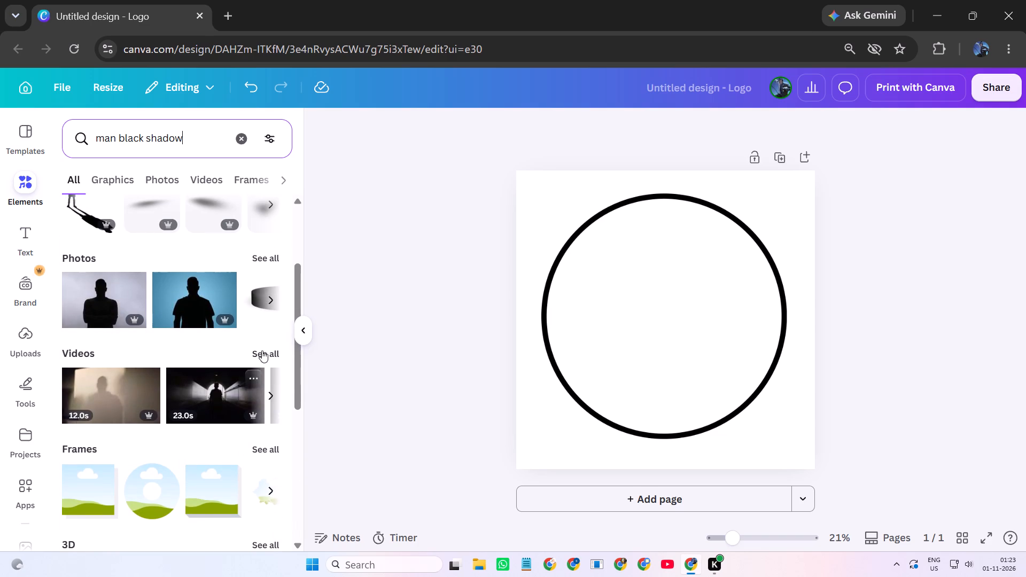
pyautogui.click(272, 300)
pyautogui.click(272, 300)
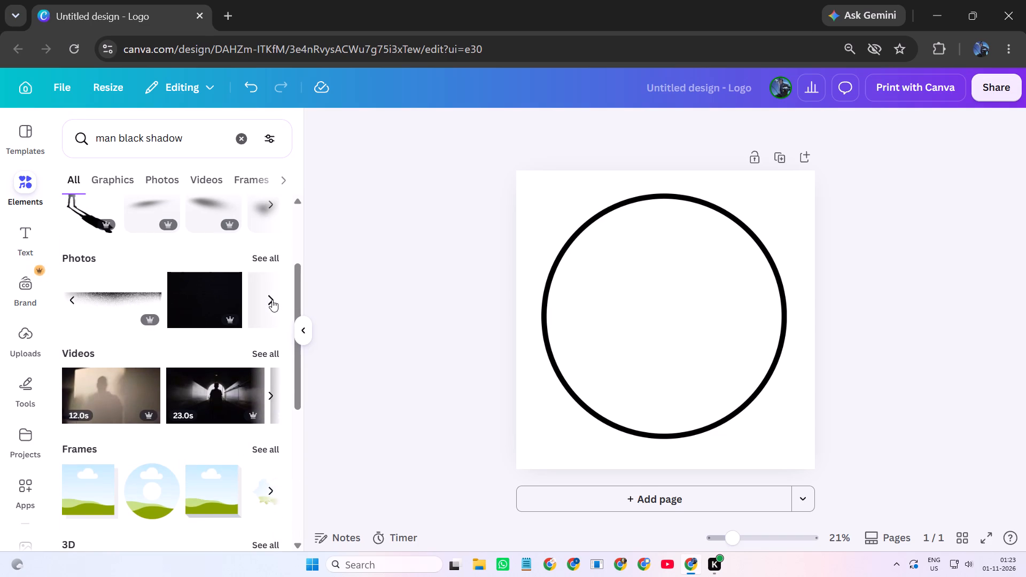
# Refine the elements search to "man black shadow stand up".
pyautogui.click(183, 137)
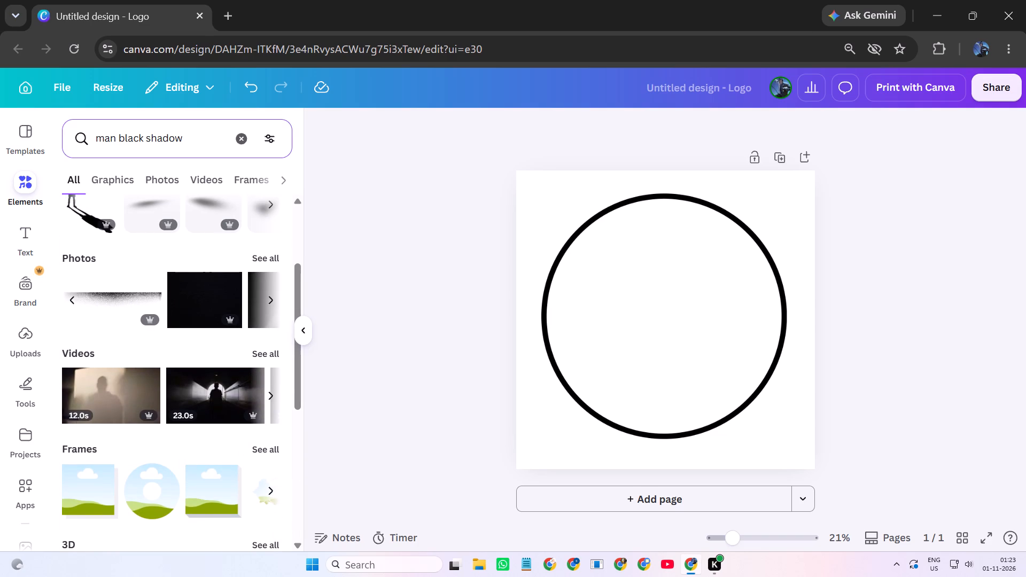
pyautogui.press('space')
pyautogui.write('stab')
pyautogui.press('BackSpace')
pyautogui.write('nd')
pyautogui.press('space')
pyautogui.press('u')
pyautogui.press('p')
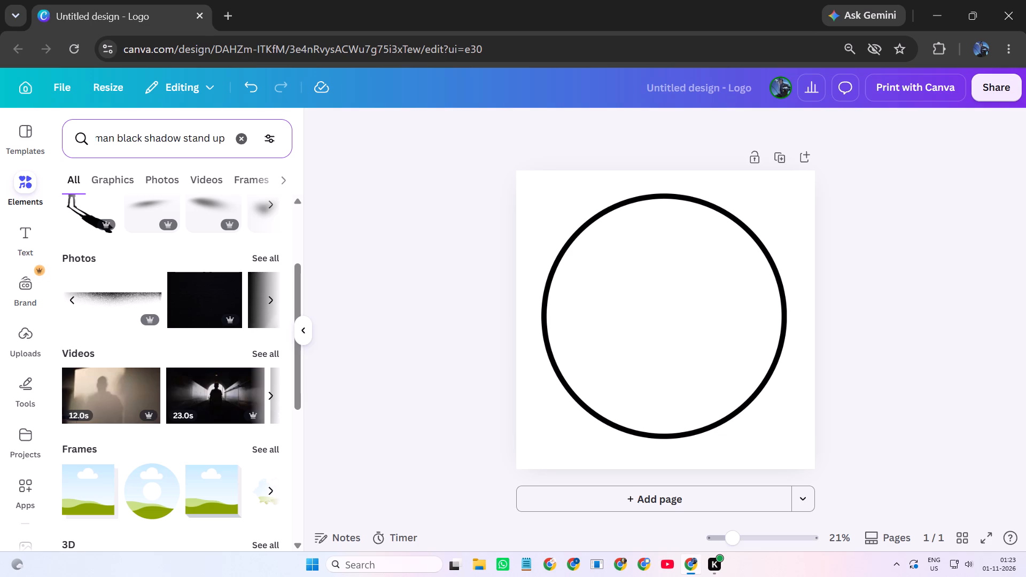
pyautogui.press('Return')
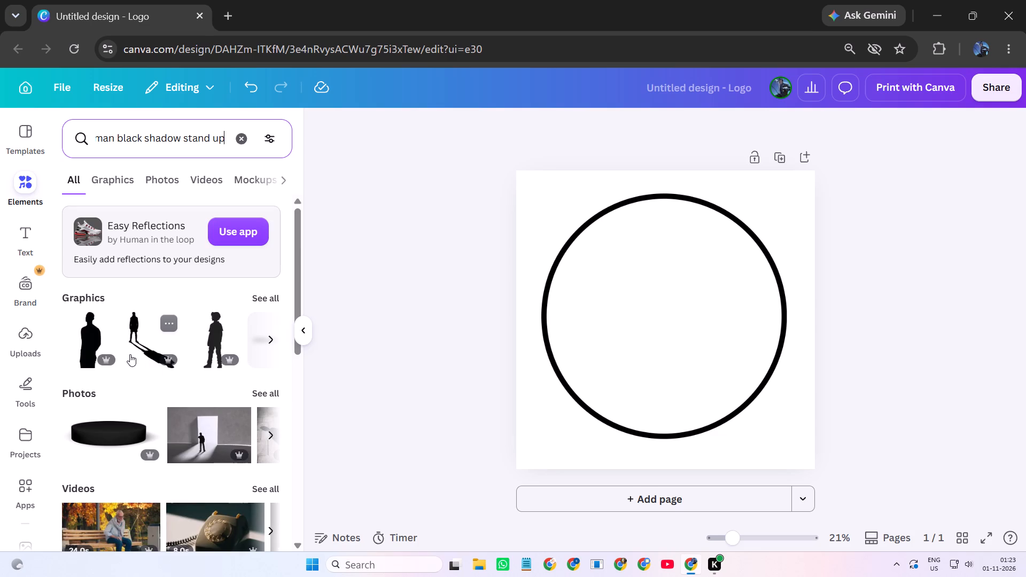
# Add the full-body silhouette of a standing boy from the graphics results inside the circle outline.
pyautogui.scroll(-4, 118, 350)
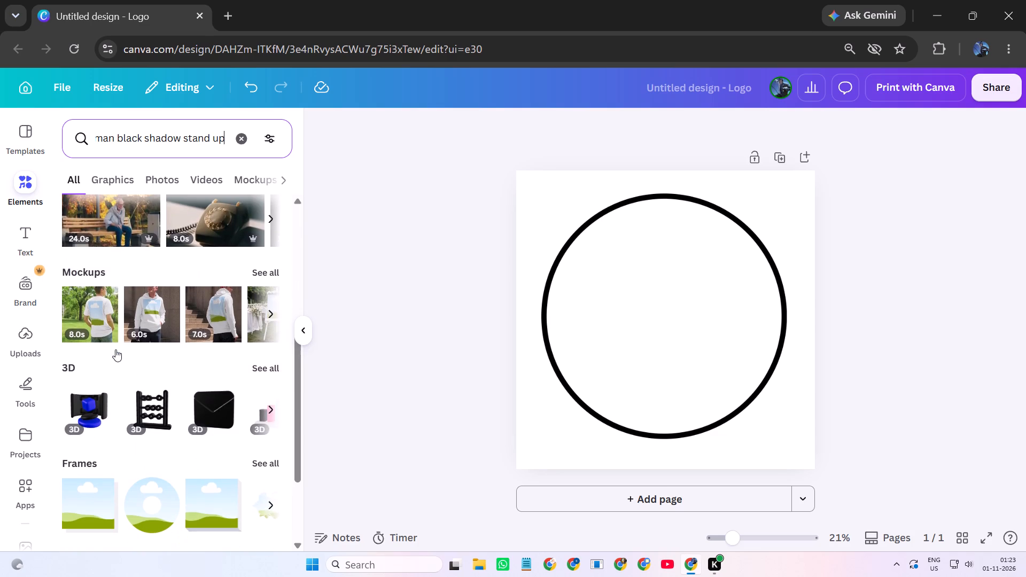
pyautogui.scroll(-1, 115, 349)
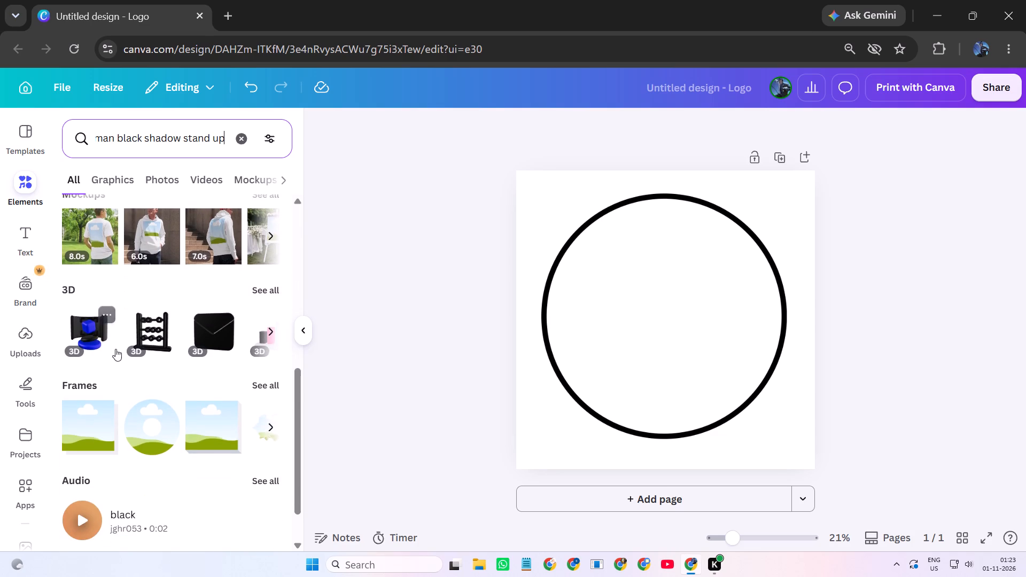
pyautogui.scroll(2, 115, 349)
pyautogui.scroll(1, 231, 328)
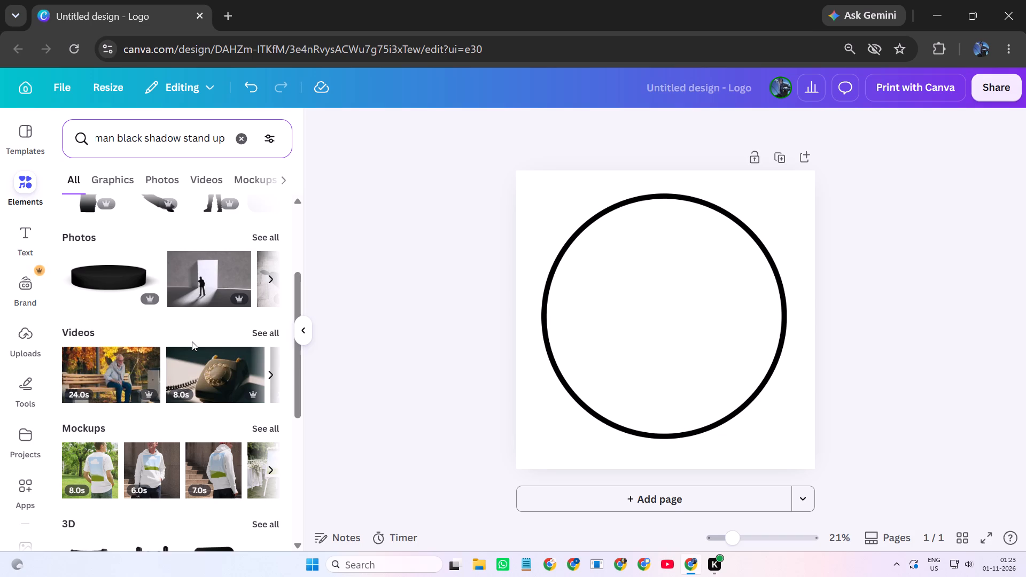
pyautogui.scroll(3, 199, 280)
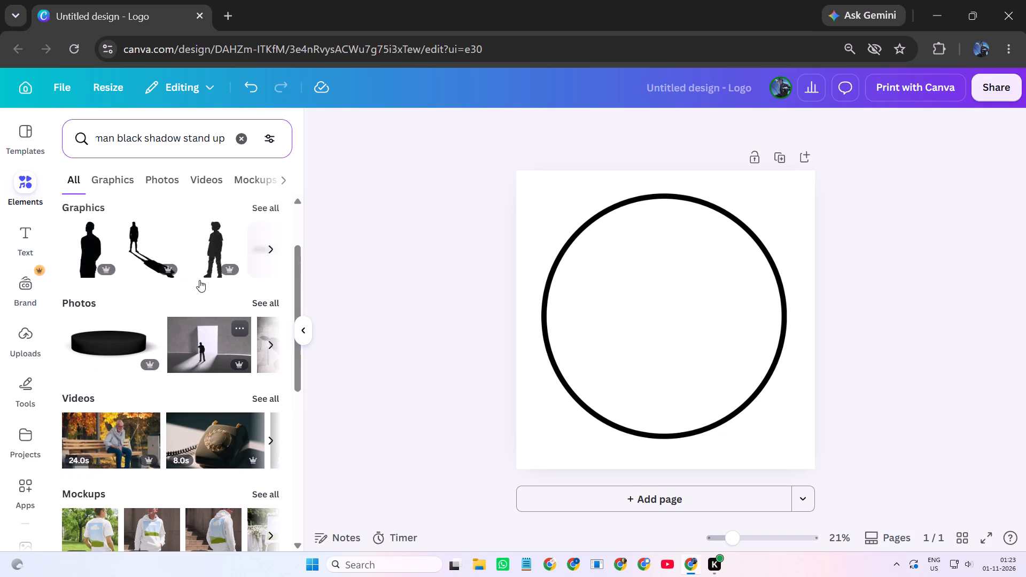
pyautogui.moveTo(212, 322); pyautogui.dragTo(670, 261)
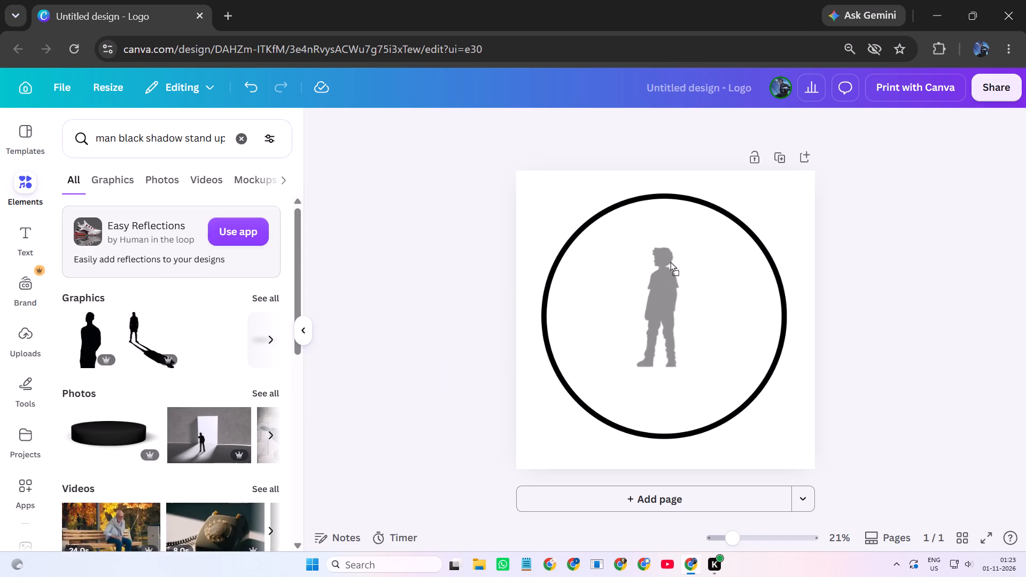
pyautogui.moveTo(670, 261); pyautogui.dragTo(689, 272)
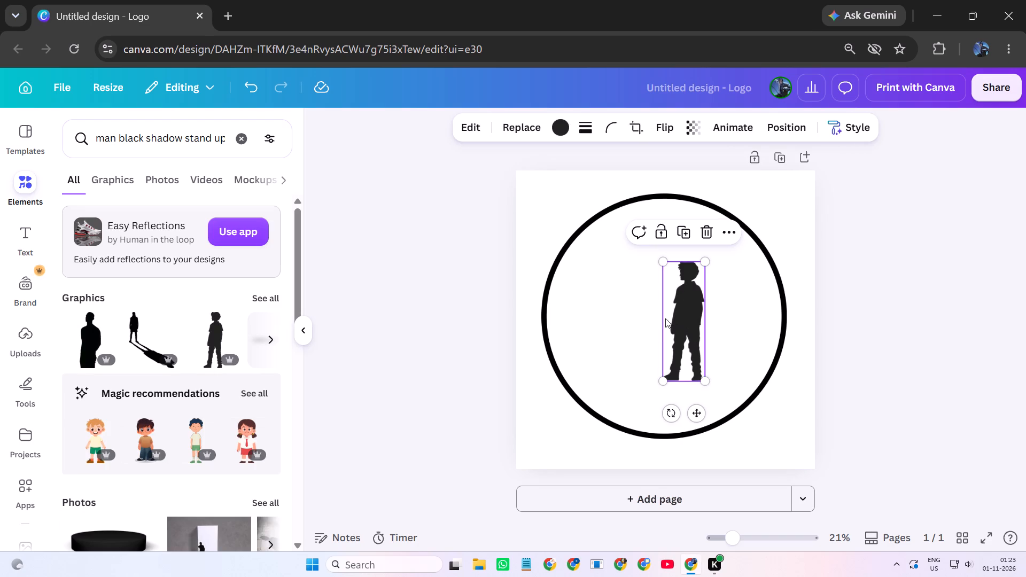
# Move the boy silhouette into the right part of the circle, vertically near its middle.
pyautogui.moveTo(683, 316); pyautogui.dragTo(712, 312)
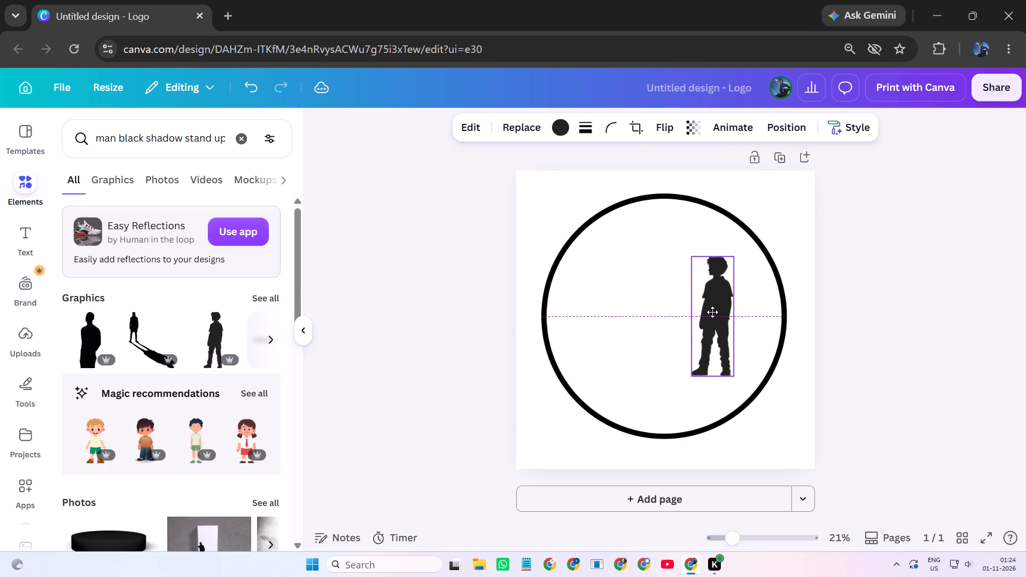
pyautogui.moveTo(712, 312); pyautogui.dragTo(720, 309)
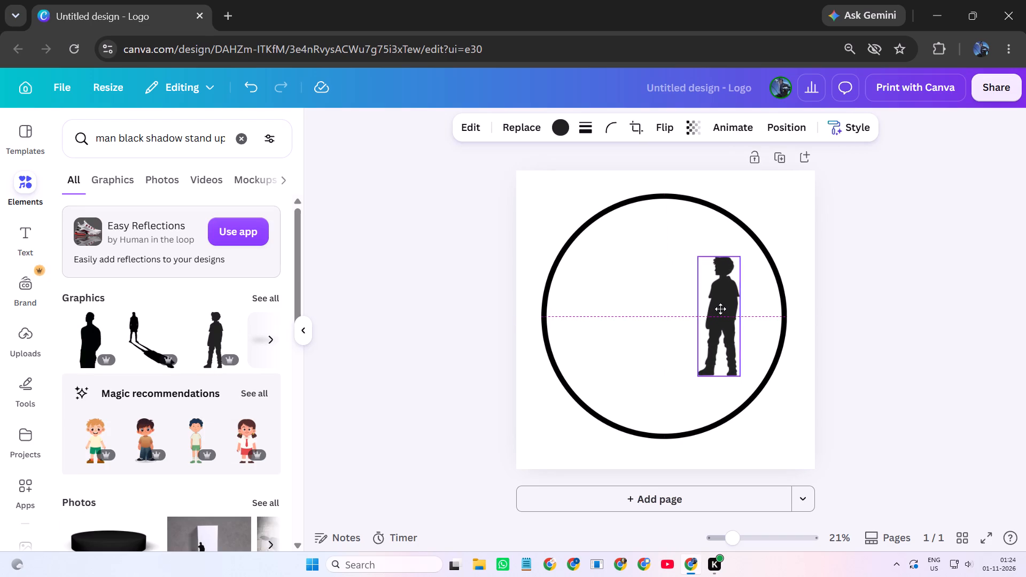
pyautogui.moveTo(720, 309); pyautogui.dragTo(726, 321)
pyautogui.click(366, 292)
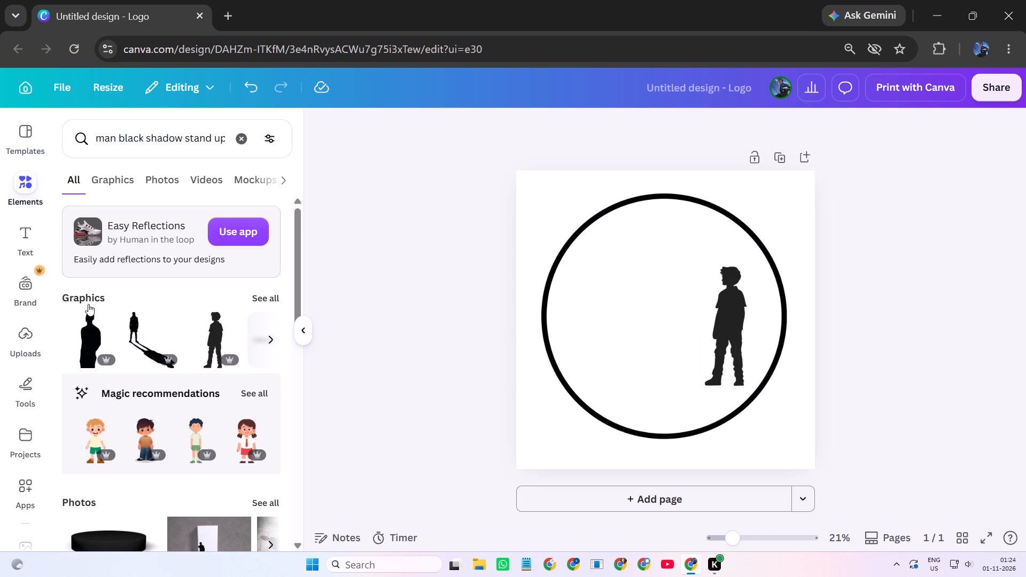
# Search the elements for "mirrorn for reflection".
pyautogui.click(243, 142)
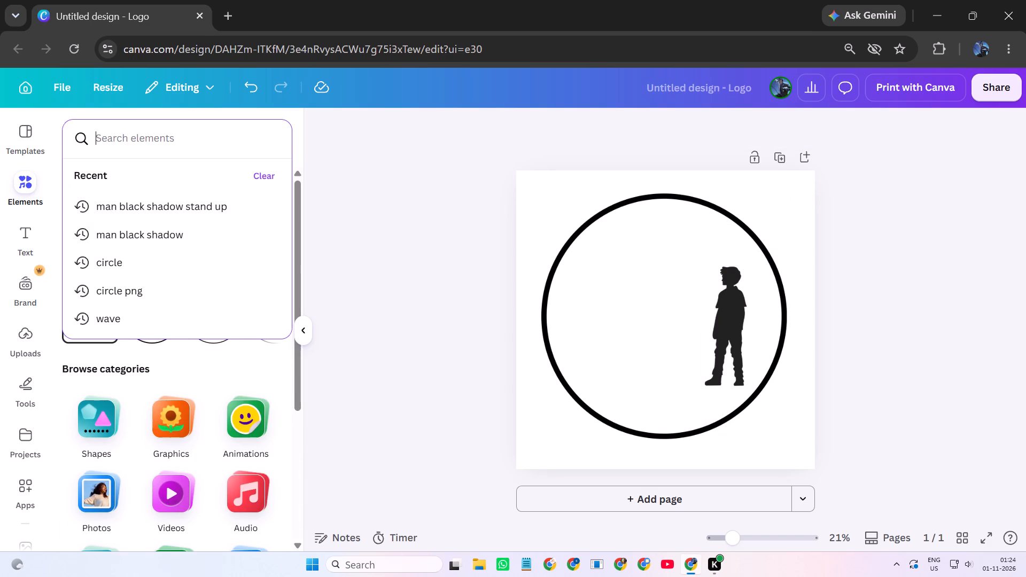
pyautogui.write('mirr')
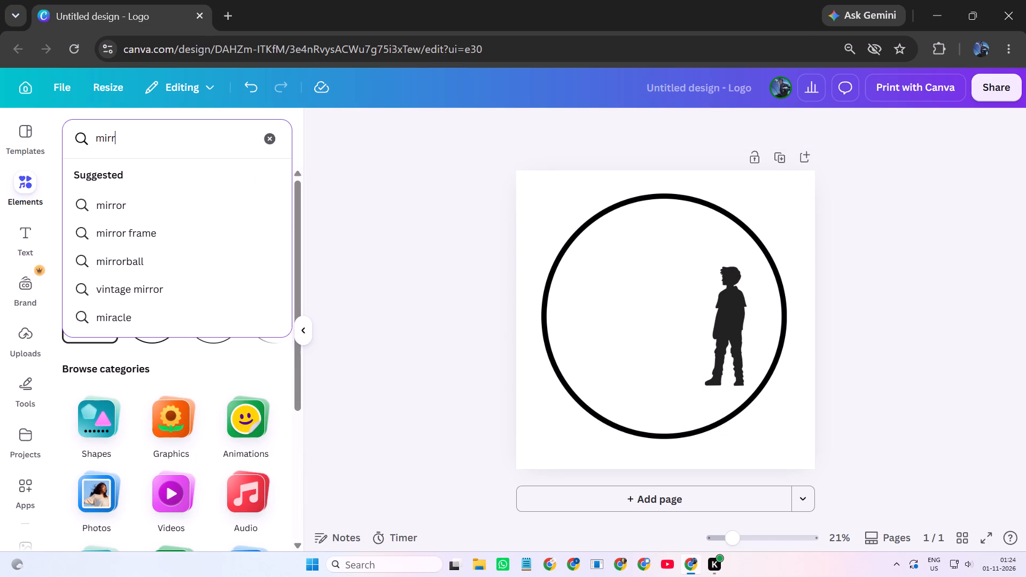
pyautogui.write('orn for reflection')
pyautogui.press('space')
pyautogui.press('Return')
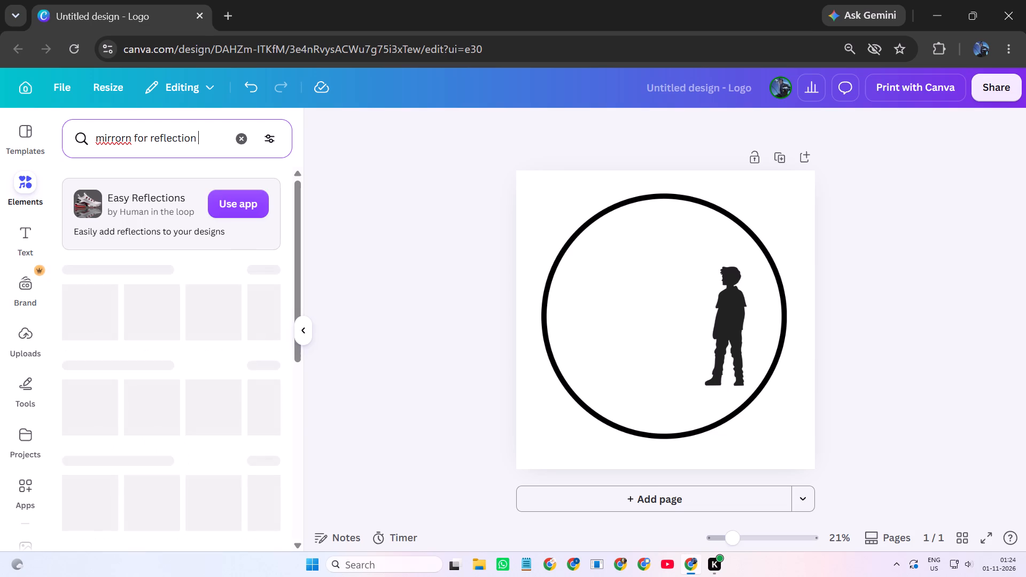
# Look through the mirror reflection results, including more of the graphics, for a suitable mirror.
pyautogui.scroll(-2, 185, 249)
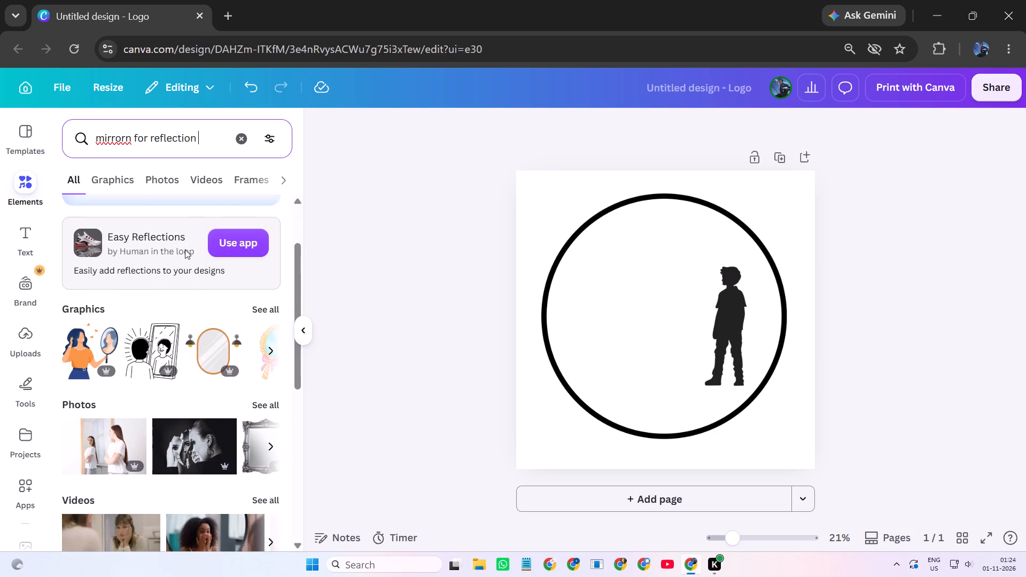
pyautogui.scroll(-1, 185, 249)
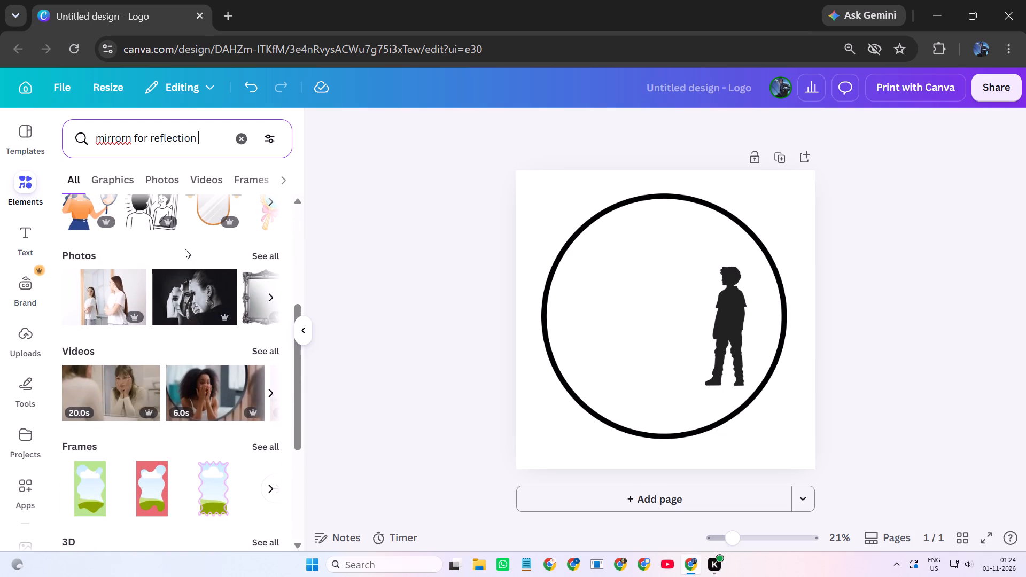
pyautogui.scroll(-4, 185, 249)
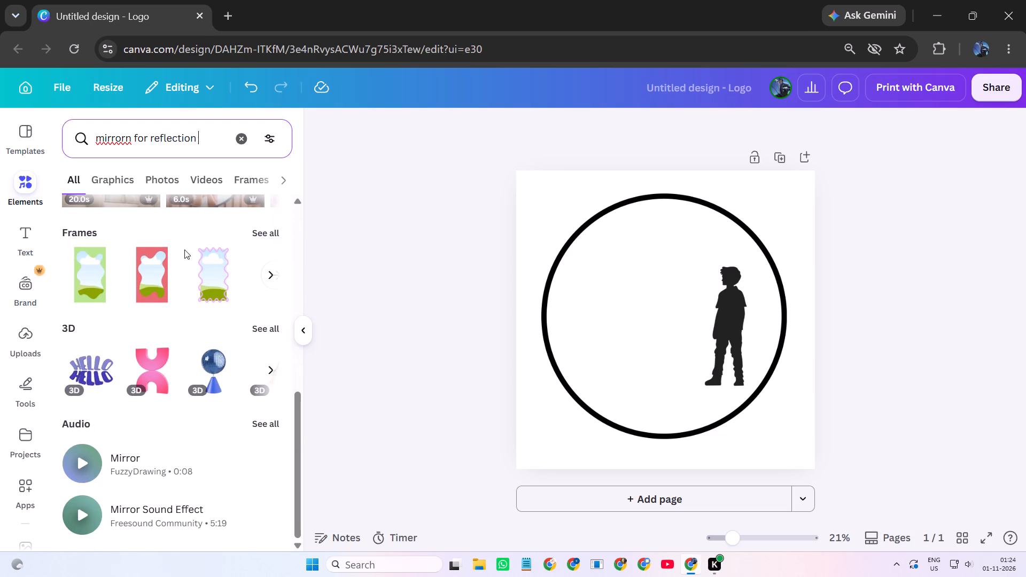
pyautogui.scroll(4, 184, 251)
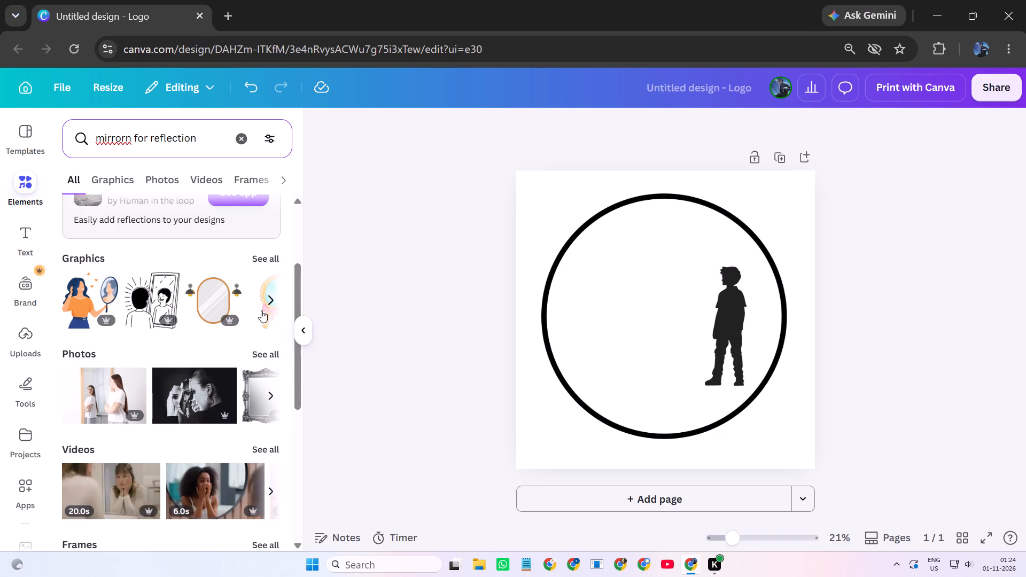
pyautogui.click(276, 299)
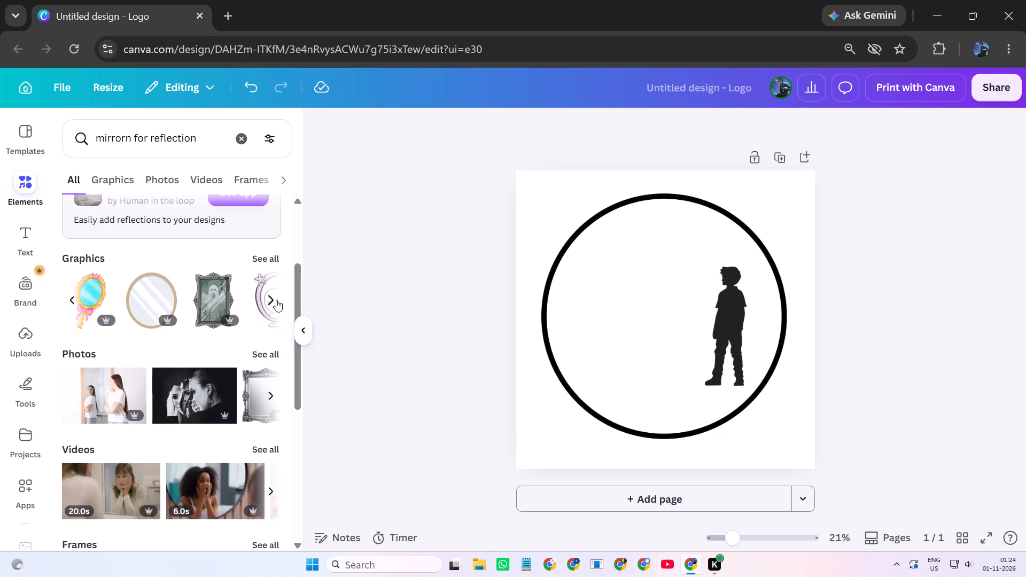
pyautogui.scroll(-2, 239, 313)
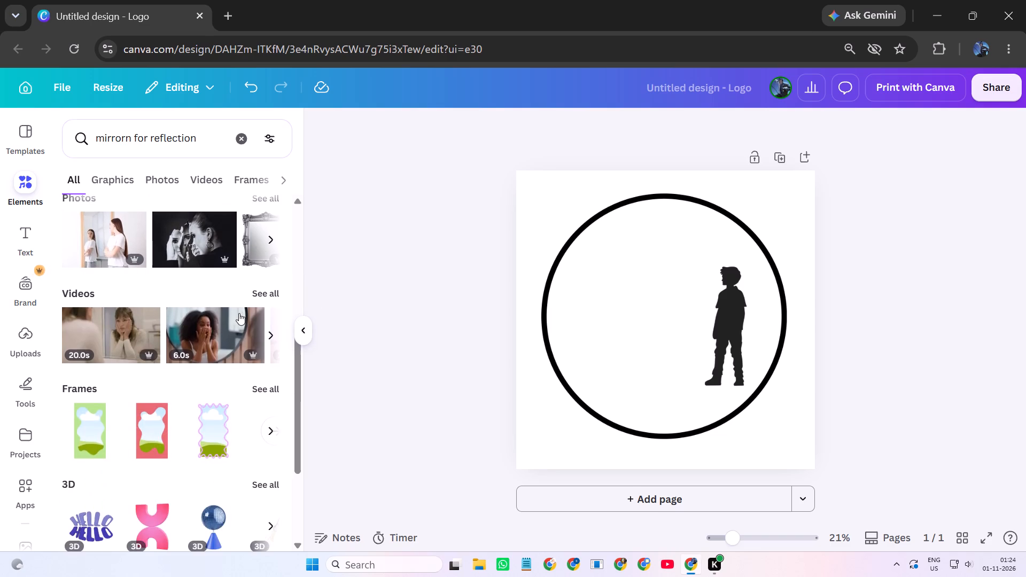
pyautogui.scroll(-4, 239, 313)
pyautogui.scroll(2, 237, 307)
# Change the elements search to "mirrorn trendy" and look through the results.
pyautogui.click(197, 147)
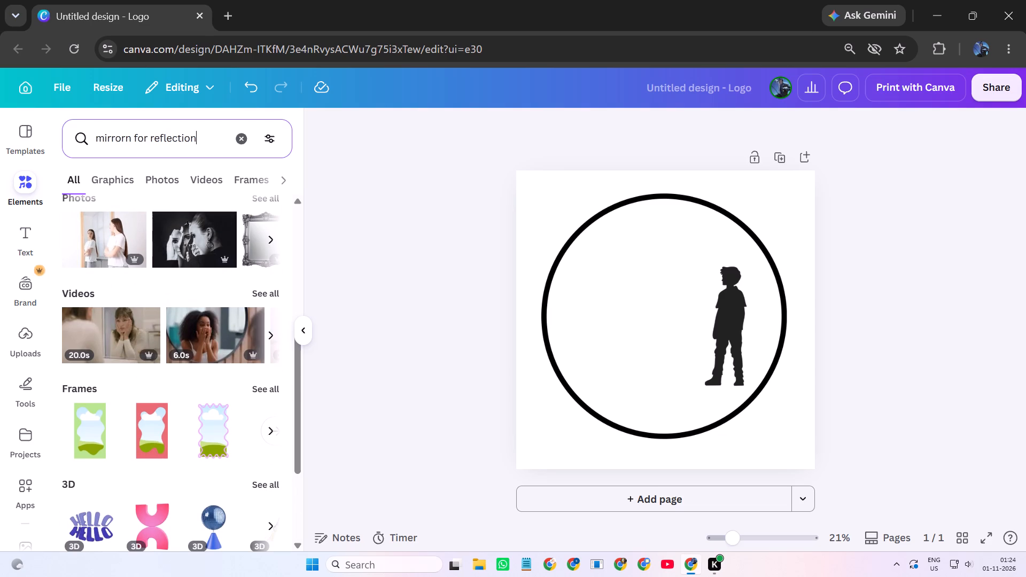
pyautogui.press('BackSpace')
pyautogui.press('BackSpace')
pyautogui.press('BackSpace')
pyautogui.press('BackSpace')
pyautogui.press('BackSpace')
pyautogui.press('BackSpace')
pyautogui.press('BackSpace')
pyautogui.press('BackSpace')
pyautogui.press('BackSpace')
pyautogui.press('BackSpace')
pyautogui.press('BackSpace')
pyautogui.press('BackSpace')
pyautogui.press('BackSpace')
pyautogui.press('BackSpace')
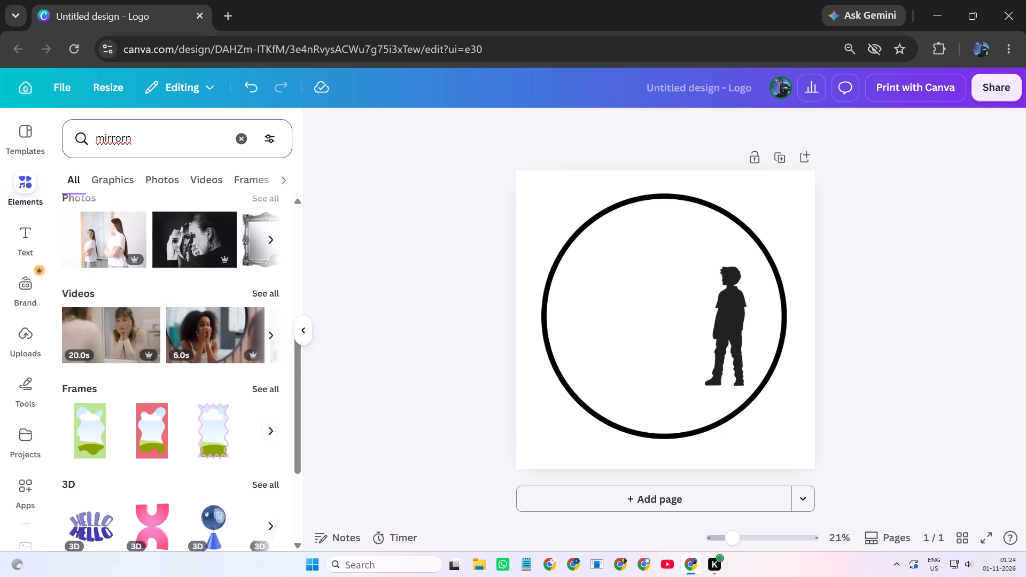
pyautogui.press('BackSpace')
pyautogui.press('space')
pyautogui.write('trendy')
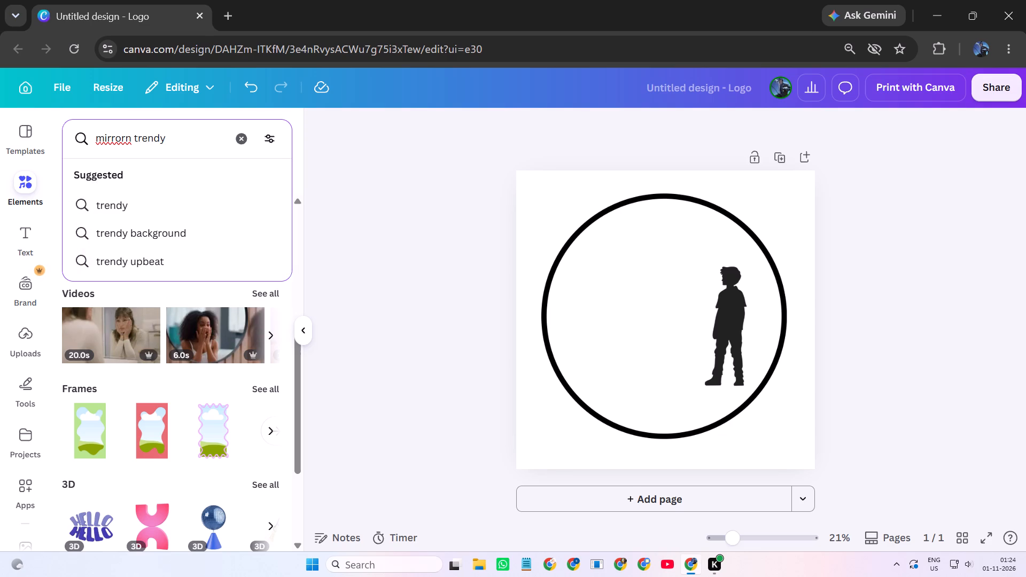
pyautogui.press('Return')
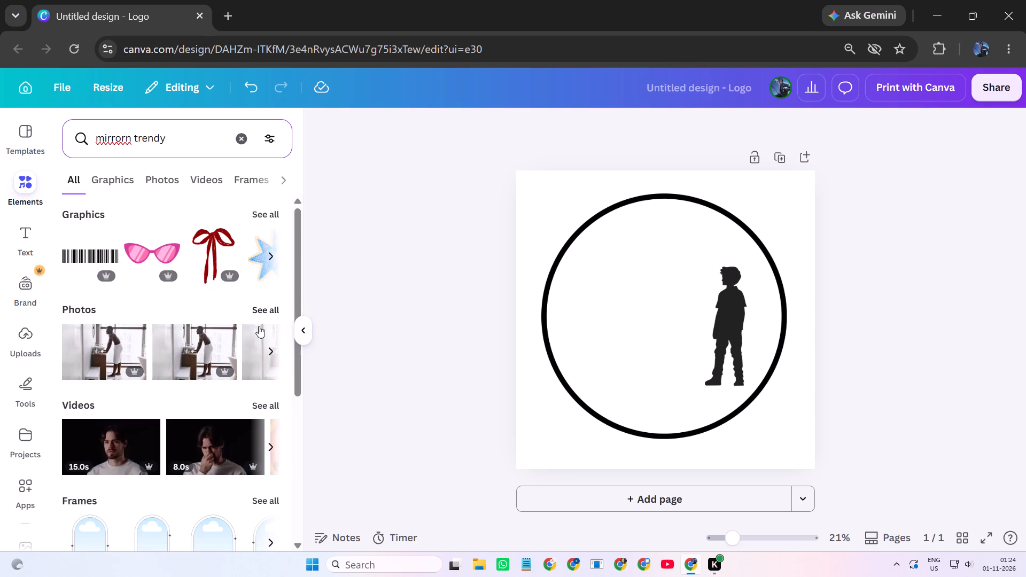
pyautogui.scroll(-2, 247, 381)
pyautogui.scroll(-2, 192, 384)
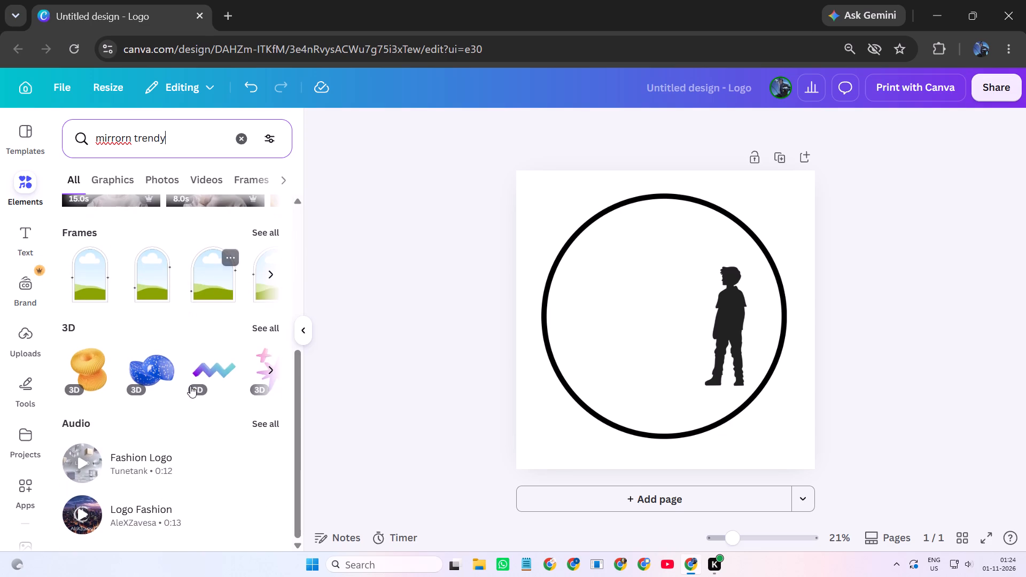
pyautogui.scroll(-1, 190, 386)
pyautogui.scroll(2, 190, 386)
# Replace the elements search with "mirror" and look through the graphics, photos and frames found.
pyautogui.click(189, 137)
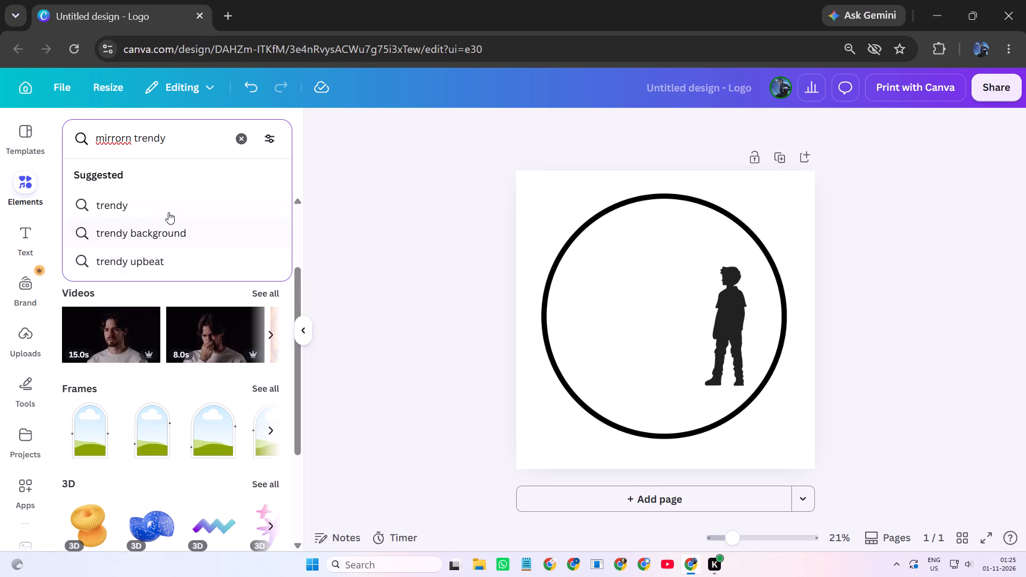
pyautogui.moveTo(189, 123); pyautogui.dragTo(146, 135)
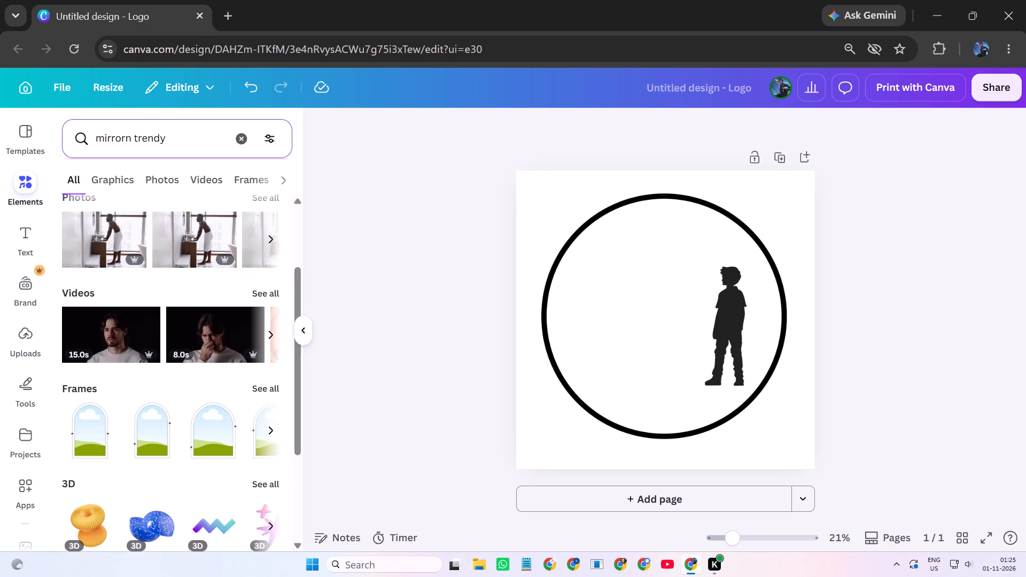
pyautogui.moveTo(146, 135); pyautogui.dragTo(113, 148)
pyautogui.moveTo(201, 136); pyautogui.dragTo(64, 135)
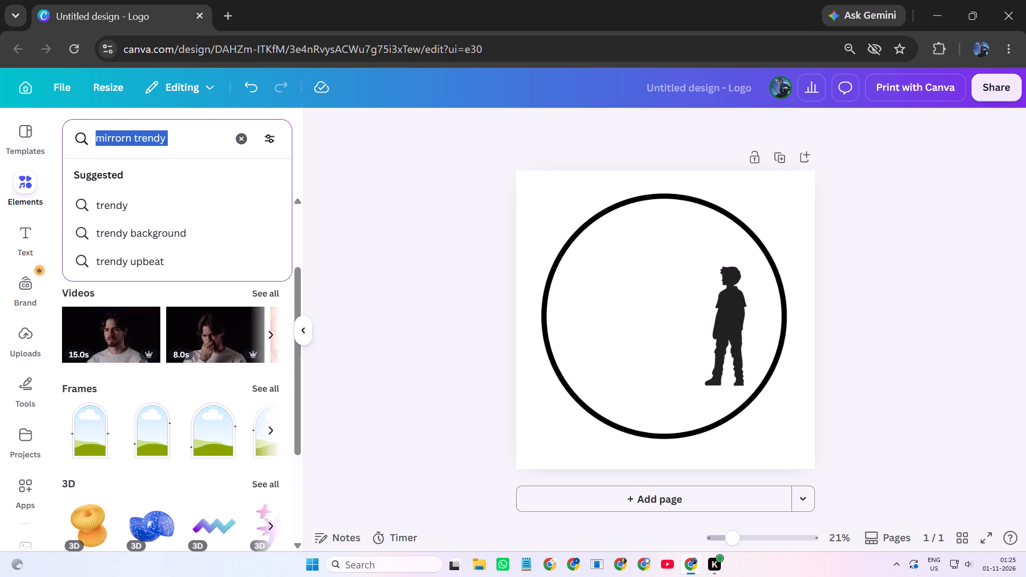
pyautogui.click(158, 155)
pyautogui.click(173, 140)
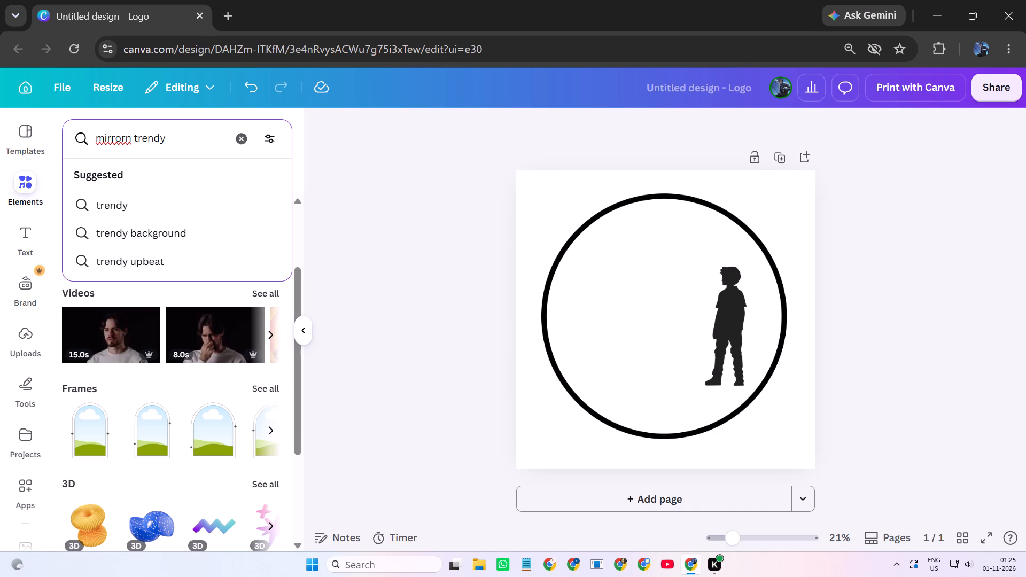
pyautogui.press('BackSpace')
pyautogui.press('BackSpace')
pyautogui.press('BackSpace')
pyautogui.press('BackSpace')
pyautogui.press('BackSpace')
pyautogui.press('BackSpace')
pyautogui.press('BackSpace')
pyautogui.press('BackSpace')
pyautogui.press('BackSpace')
pyautogui.press('BackSpace')
pyautogui.press('BackSpace')
pyautogui.press('BackSpace')
pyautogui.press('BackSpace')
pyautogui.press('BackSpace')
pyautogui.press('BackSpace')
pyautogui.press('BackSpace')
pyautogui.press('BackSpace')
pyautogui.press('BackSpace')
pyautogui.press('BackSpace')
pyautogui.press('BackSpace')
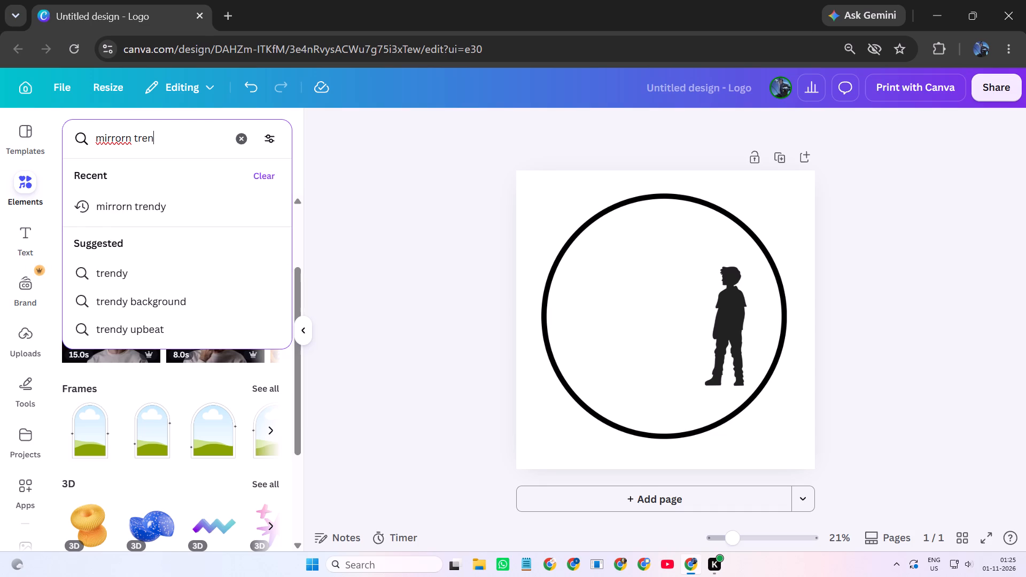
pyautogui.write('man')
pyautogui.press('space')
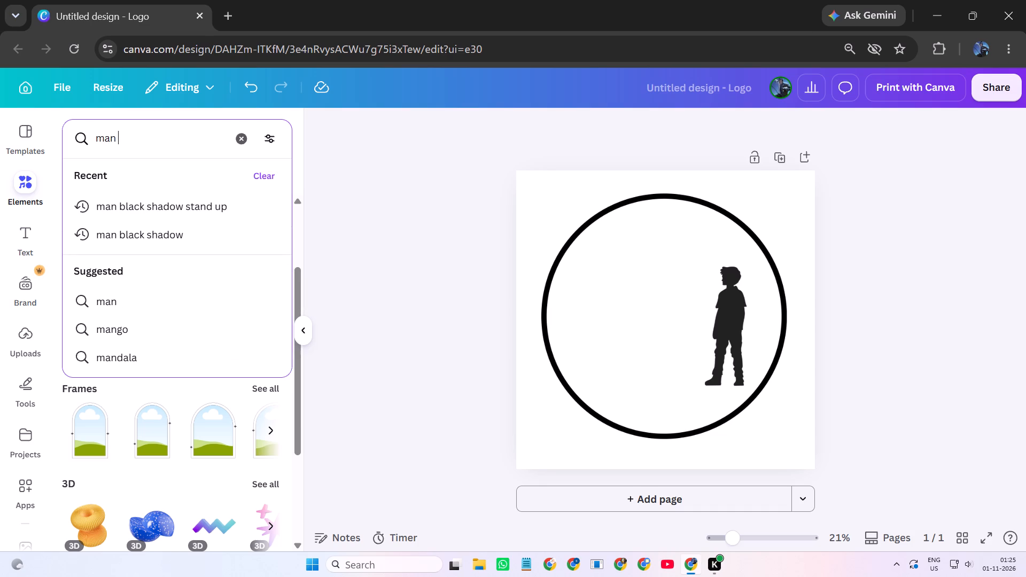
pyautogui.press('i')
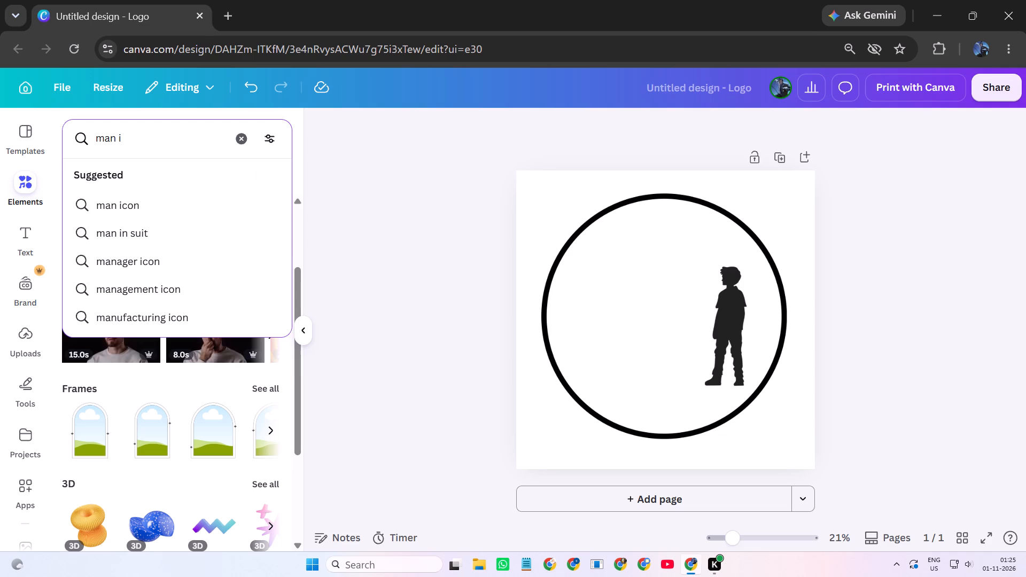
pyautogui.press('BackSpace')
pyautogui.press('BackSpace')
pyautogui.press('BackSpace')
pyautogui.press('BackSpace')
pyautogui.press('BackSpace')
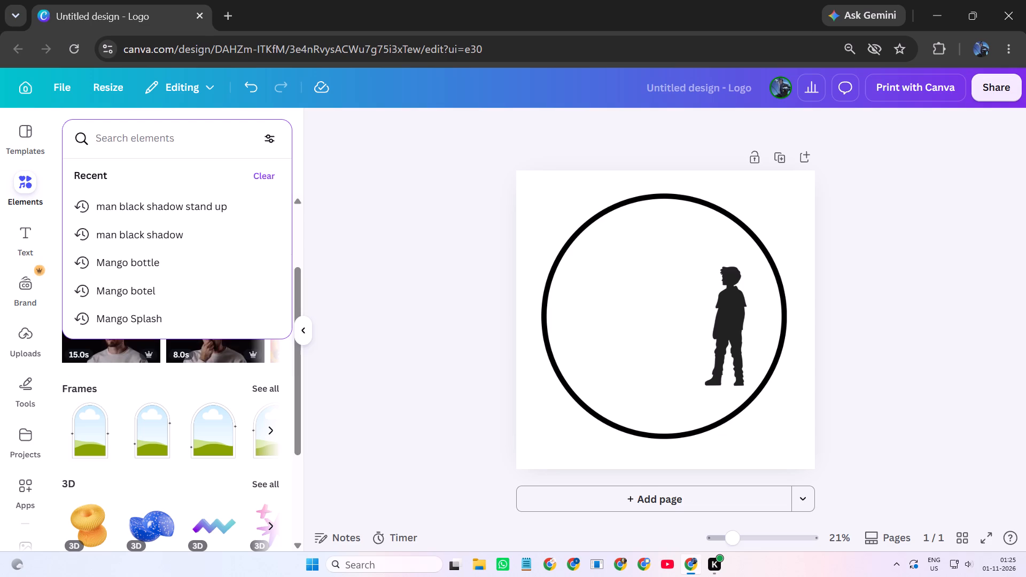
pyautogui.write('mirror')
pyautogui.press('Return')
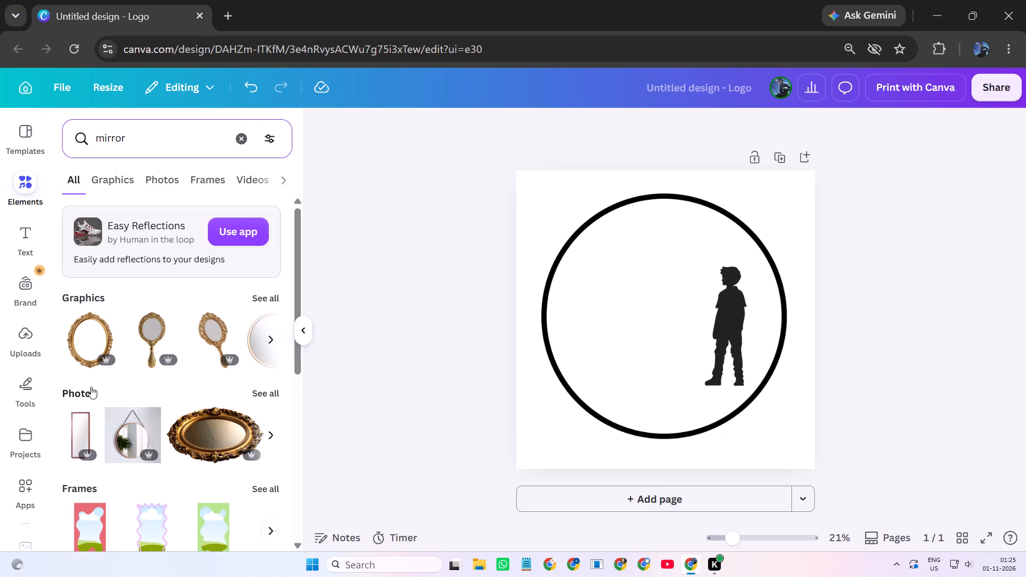
pyautogui.scroll(-1, 197, 370)
# Change the elements search to "mirror proffesnoal" and look through the photos, videos, frames and 3D results for a suitable mirror.
pyautogui.click(150, 138)
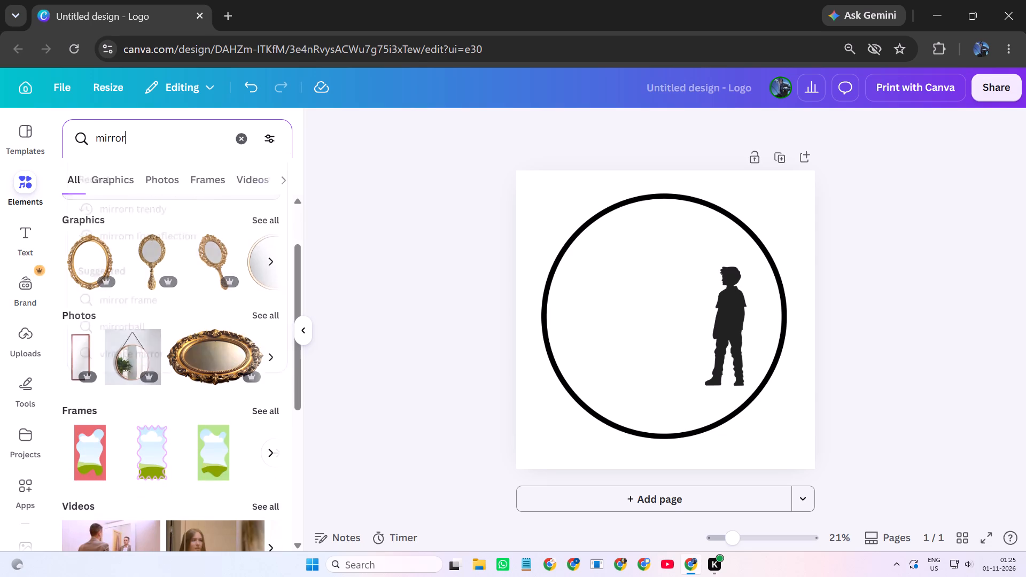
pyautogui.press('space')
pyautogui.write('pr')
pyautogui.press('o')
pyautogui.write('ffes')
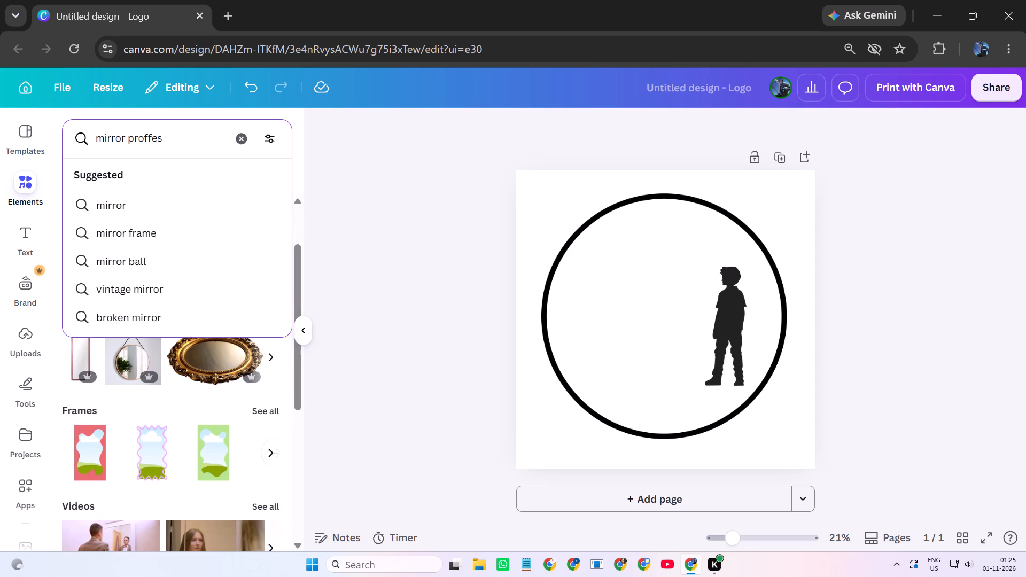
pyautogui.write('bol')
pyautogui.press('BackSpace')
pyautogui.press('BackSpace')
pyautogui.press('BackSpace')
pyautogui.press('n')
pyautogui.press('o')
pyautogui.write('al')
pyautogui.press('Return')
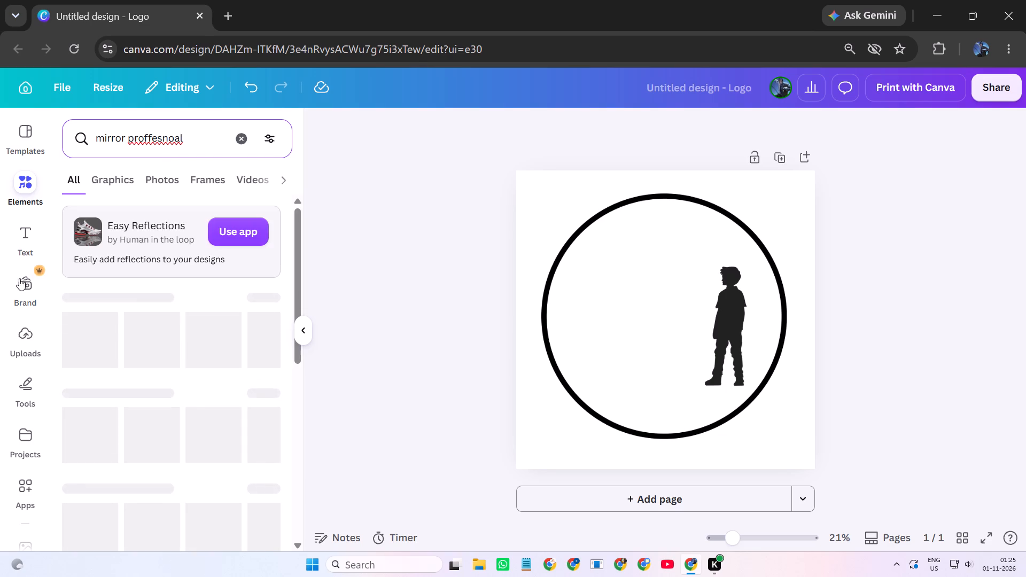
pyautogui.scroll(-3, 288, 377)
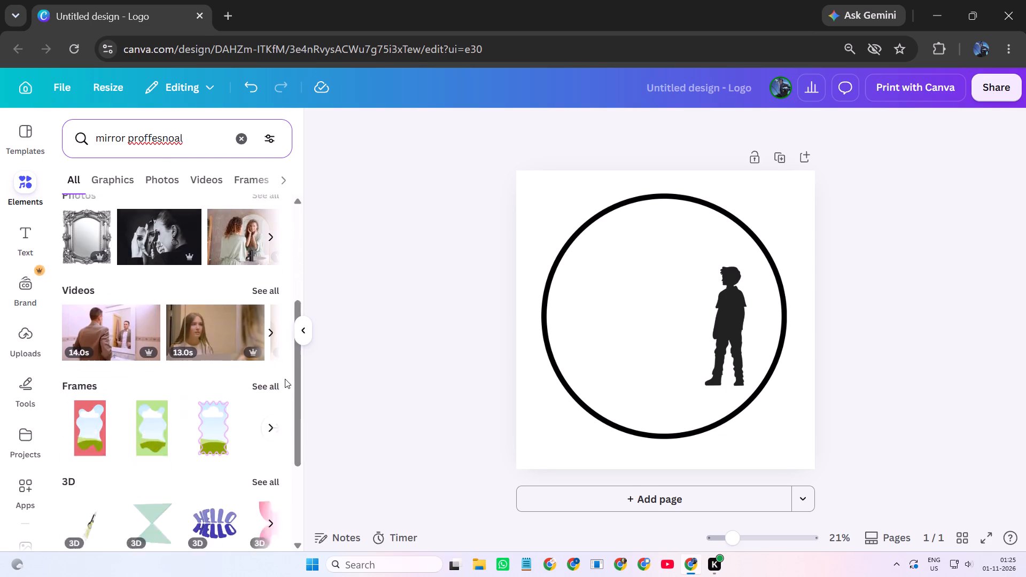
pyautogui.scroll(-4, 230, 388)
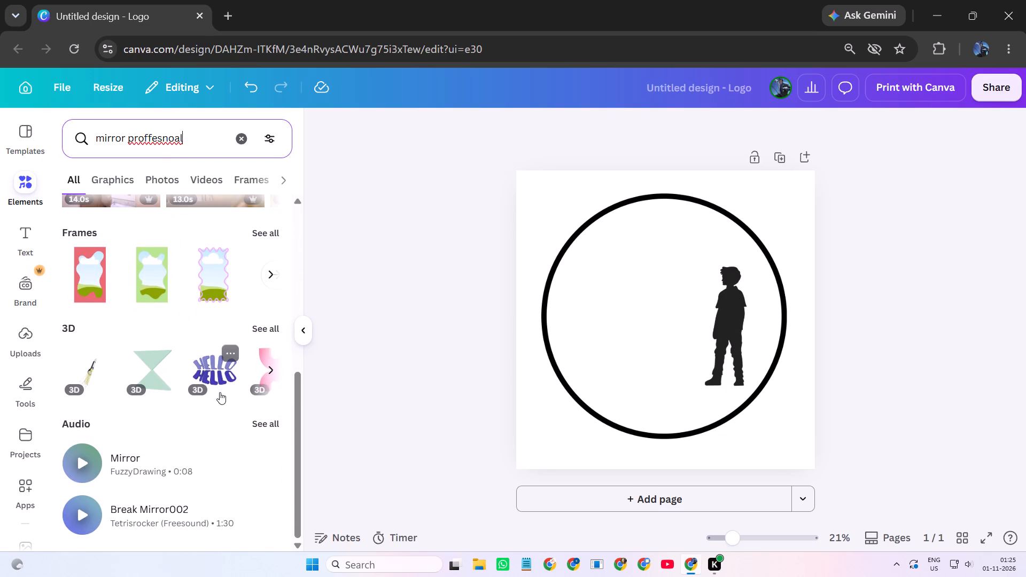
pyautogui.click(389, 350)
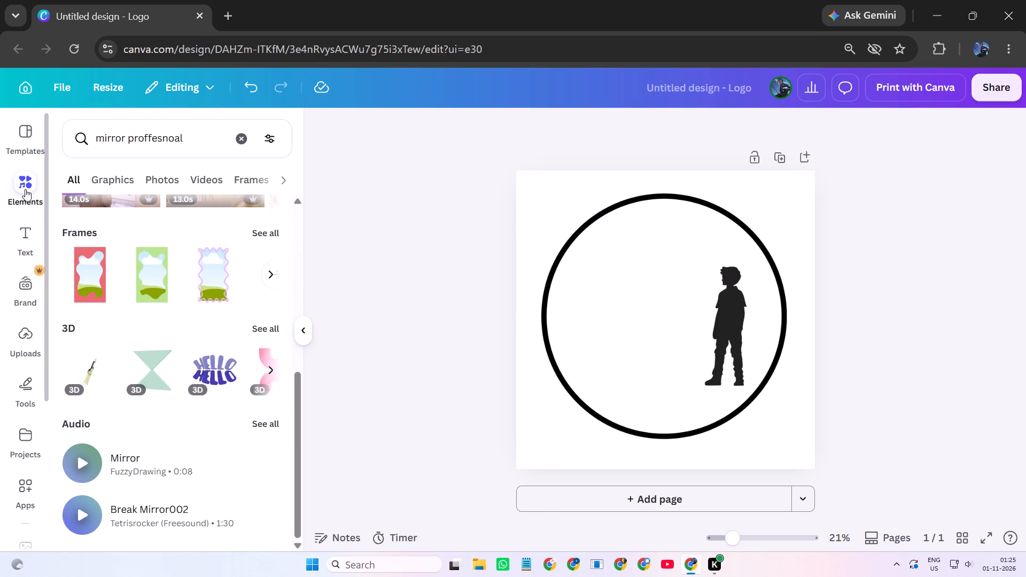
# Replace the elements search with "line" and add the suggested Line shape to the design.
pyautogui.click(25, 187)
pyautogui.click(17, 186)
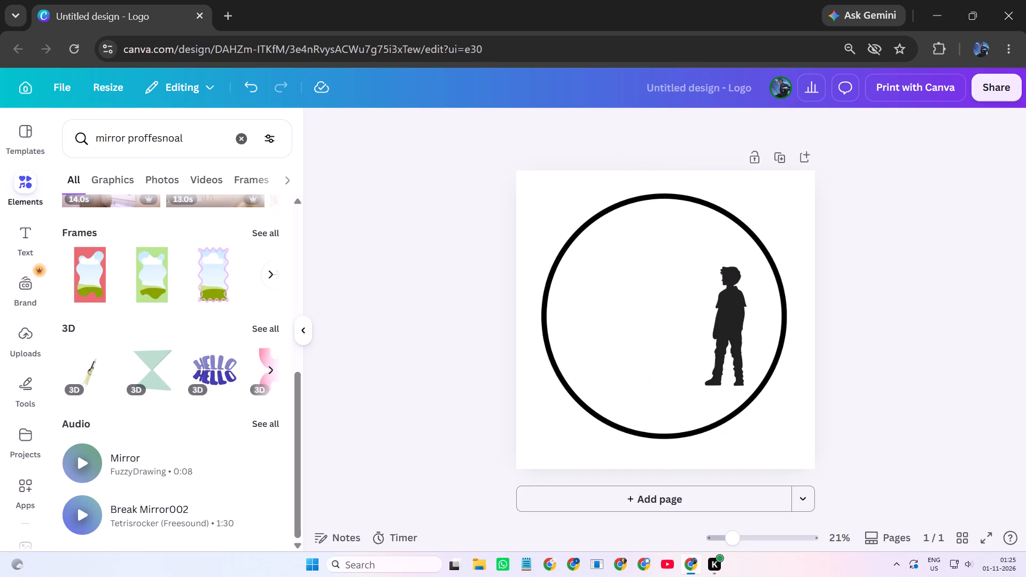
pyautogui.moveTo(200, 141); pyautogui.dragTo(84, 143)
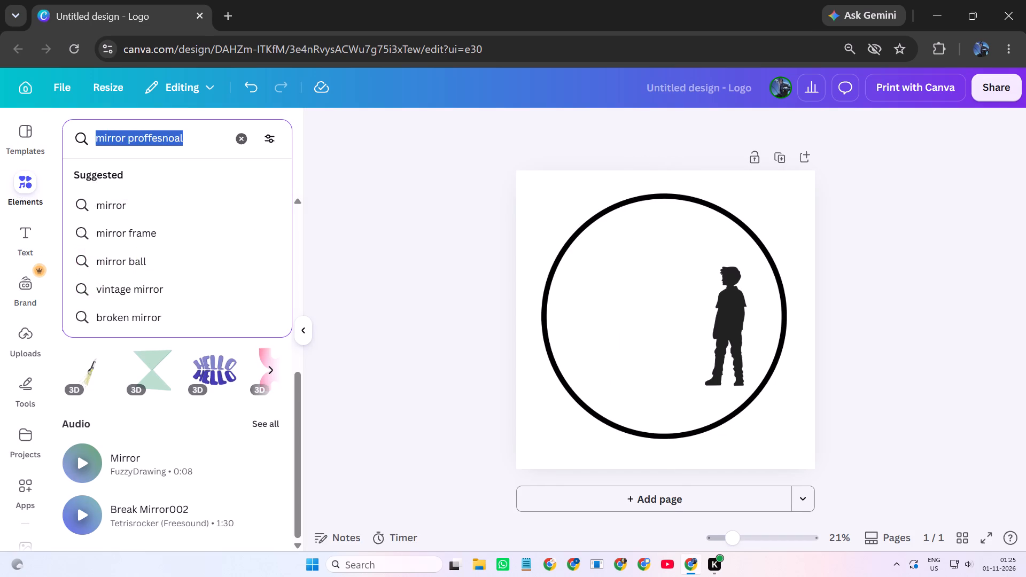
pyautogui.press('BackSpace')
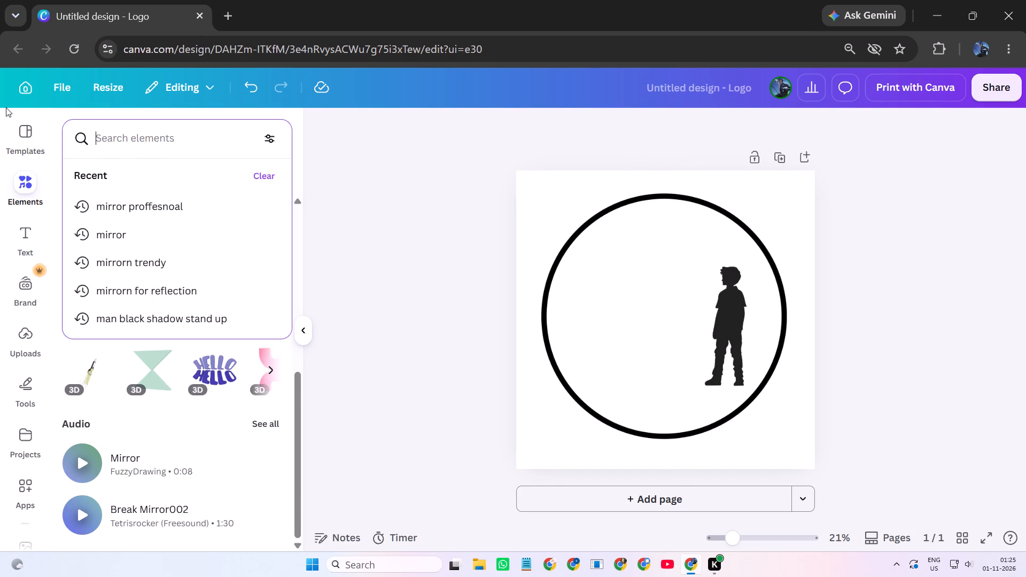
pyautogui.click(157, 137)
pyautogui.write('line')
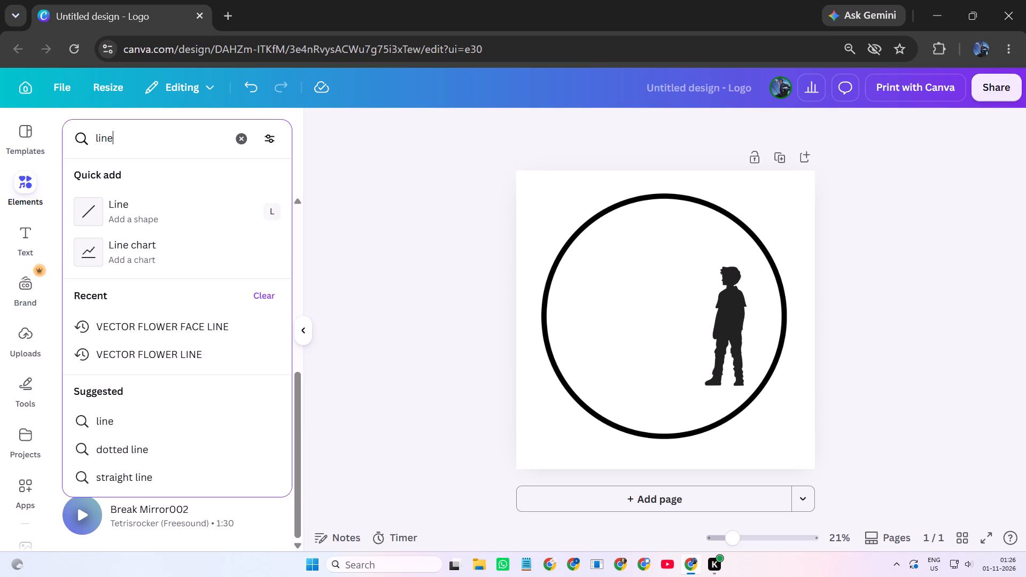
pyautogui.click(141, 224)
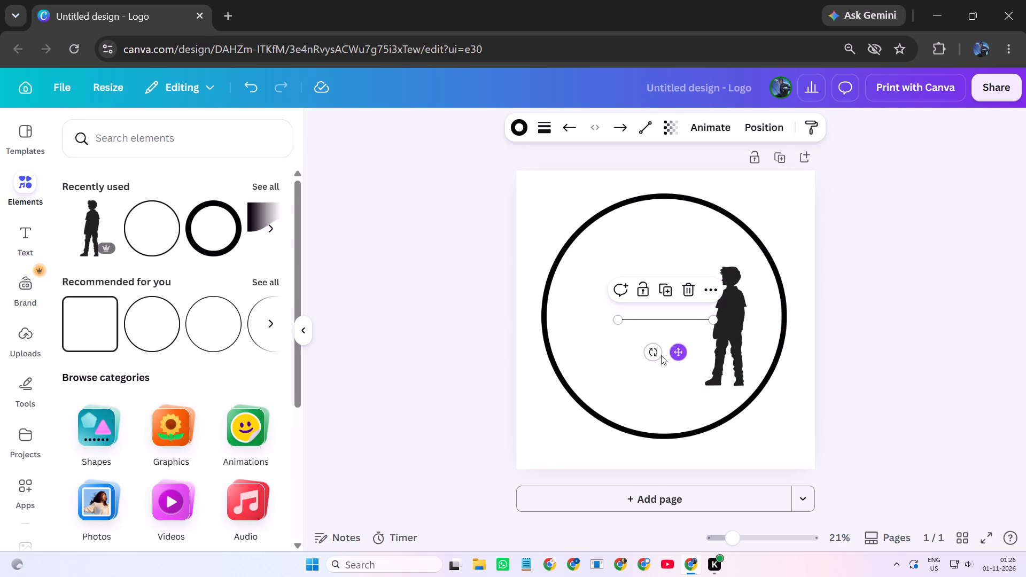
# Rotate the new line inside the circle to vertical, at -90°.
pyautogui.moveTo(651, 356); pyautogui.dragTo(819, 381)
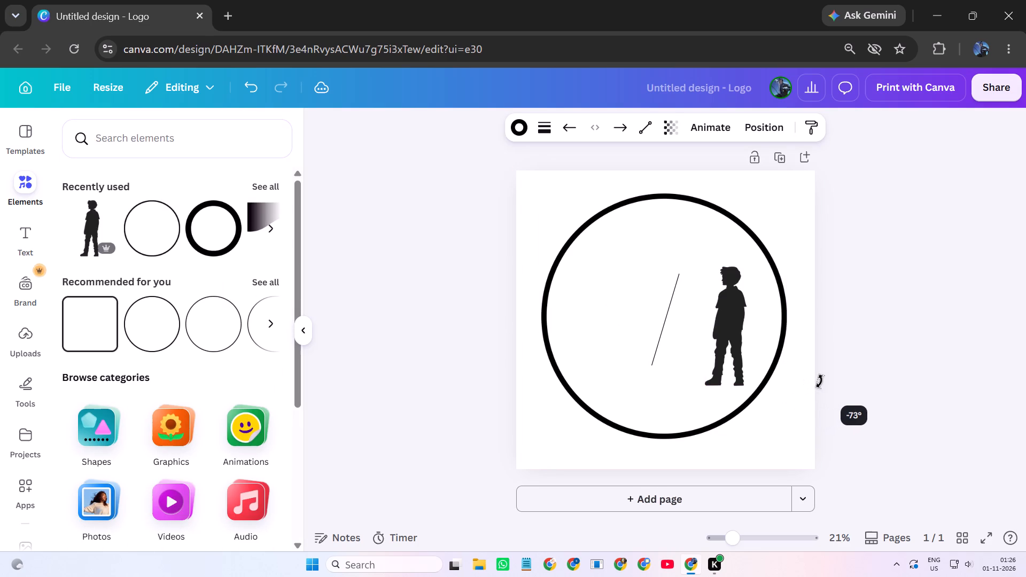
pyautogui.moveTo(819, 381); pyautogui.dragTo(897, 371)
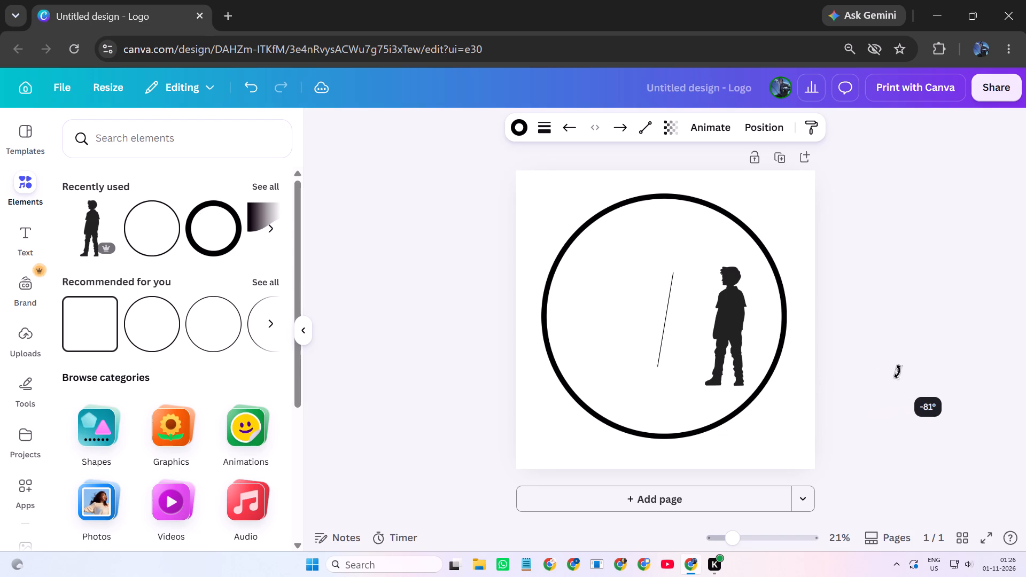
pyautogui.moveTo(897, 371); pyautogui.dragTo(960, 358)
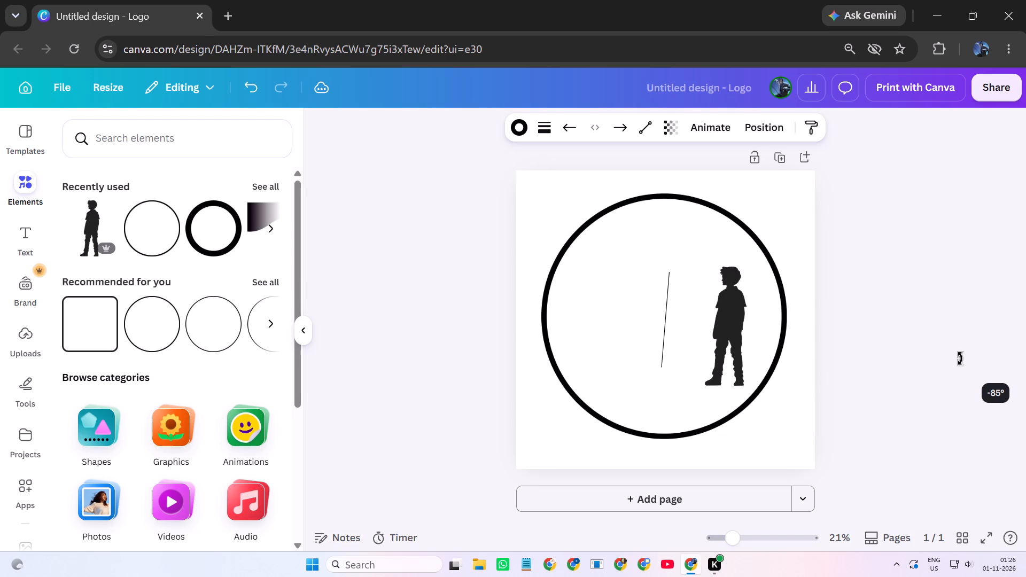
pyautogui.moveTo(960, 358); pyautogui.dragTo(990, 350)
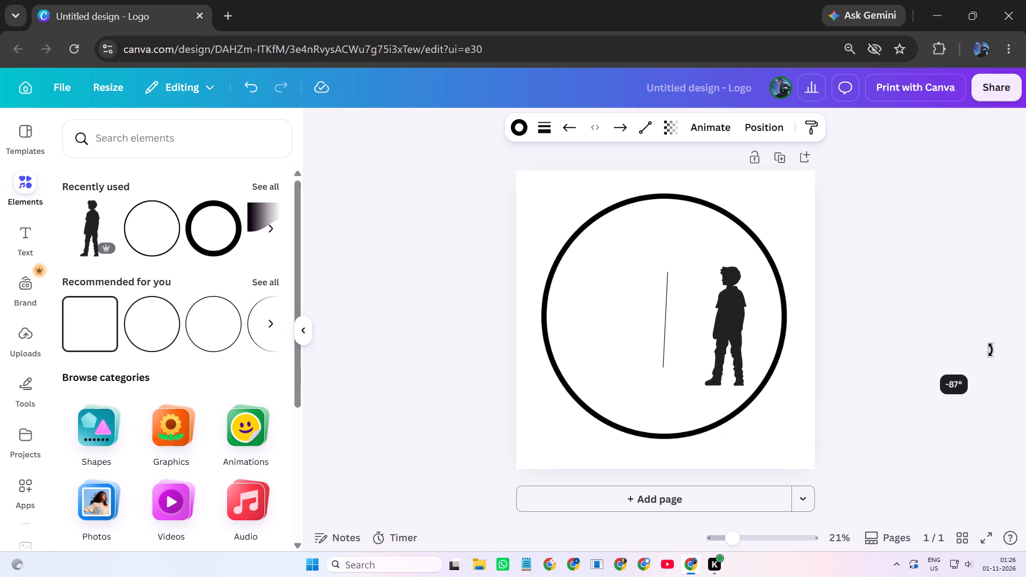
pyautogui.moveTo(990, 350); pyautogui.dragTo(1019, 339)
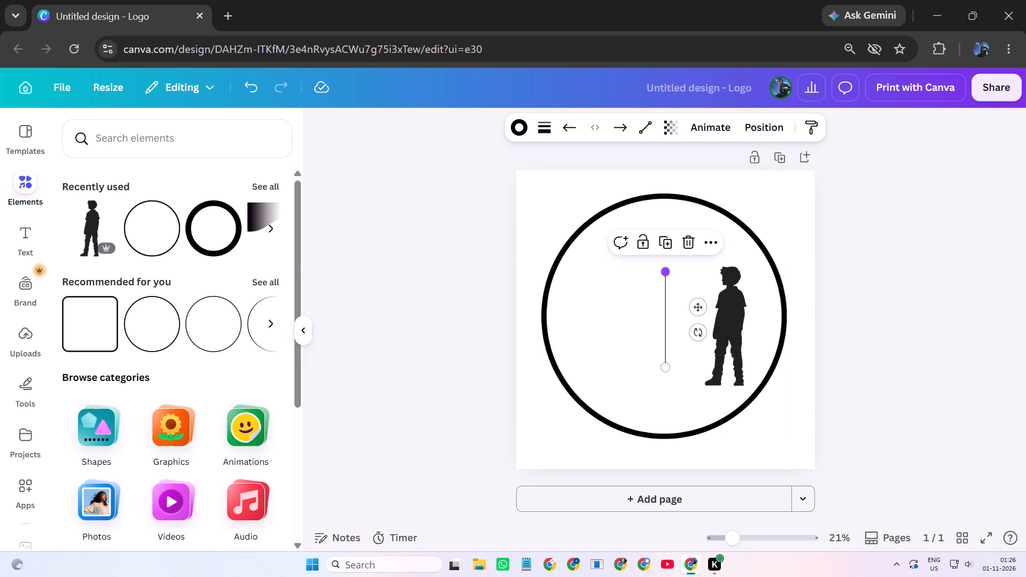
# Lengthen the line, place it just in front of the boy silhouette at his mid-height, and straighten it to vertical.
pyautogui.moveTo(667, 274); pyautogui.dragTo(667, 209)
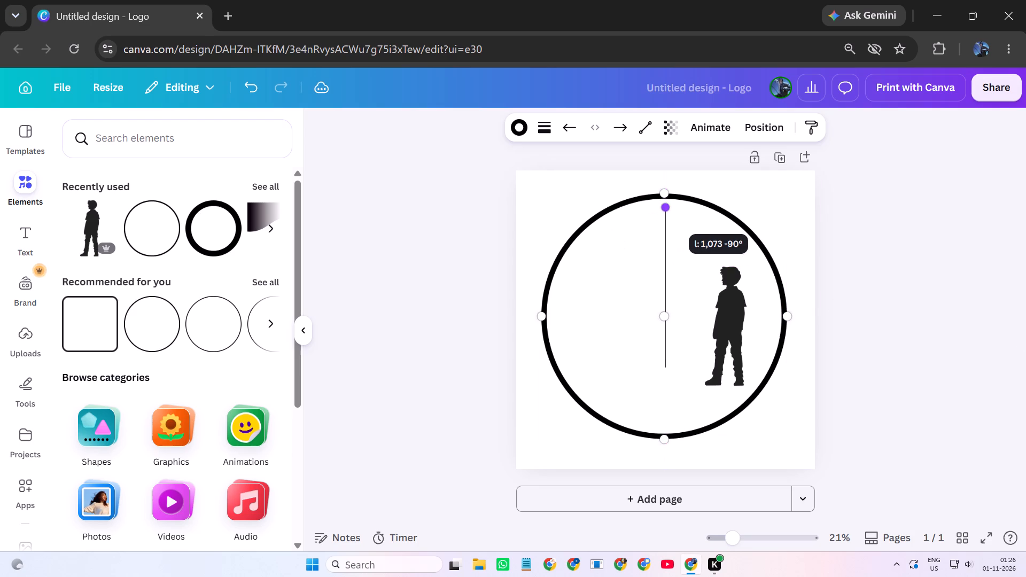
pyautogui.moveTo(667, 209); pyautogui.dragTo(672, 225)
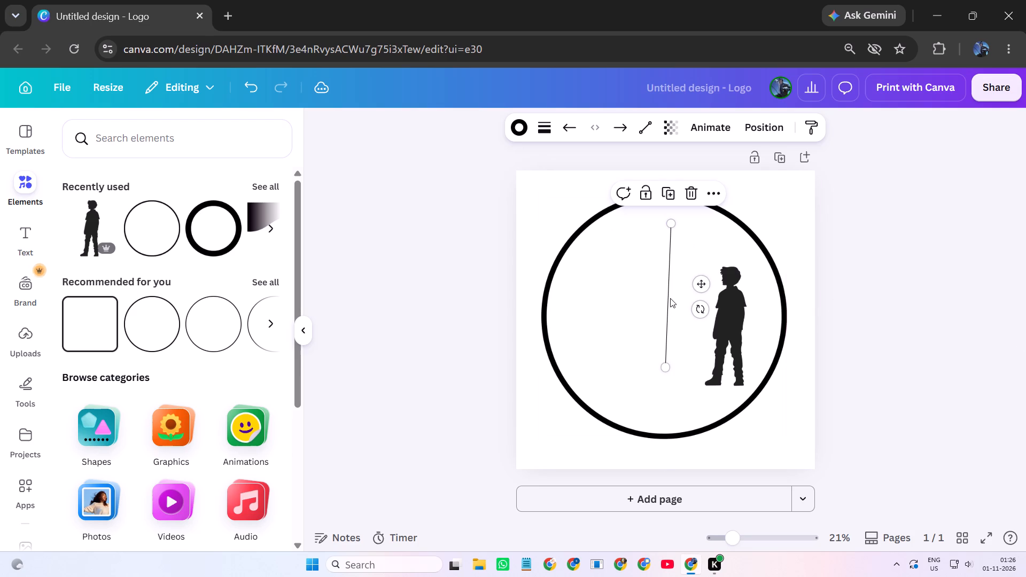
pyautogui.moveTo(670, 298); pyautogui.dragTo(677, 328)
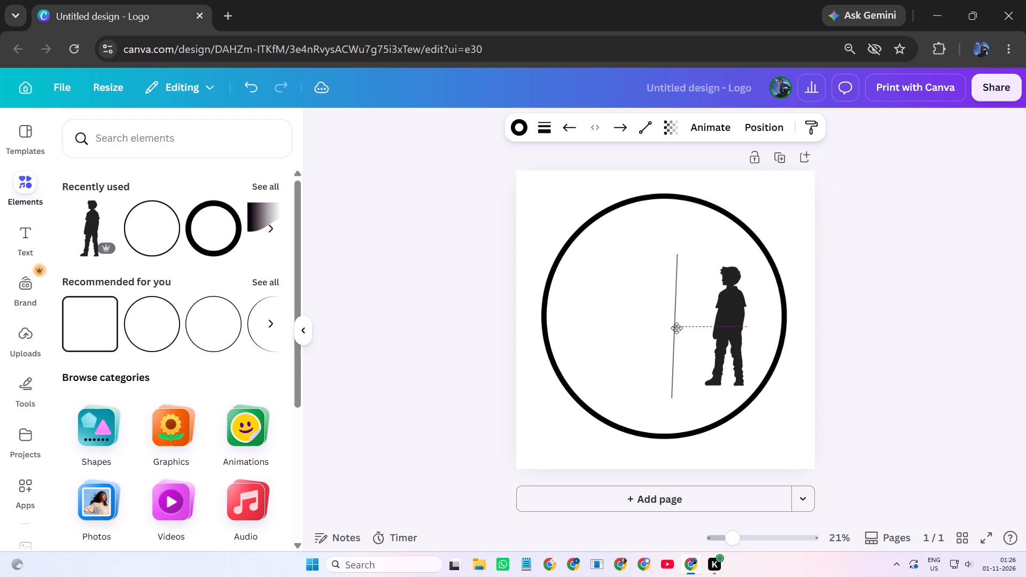
pyautogui.moveTo(677, 328); pyautogui.dragTo(679, 329)
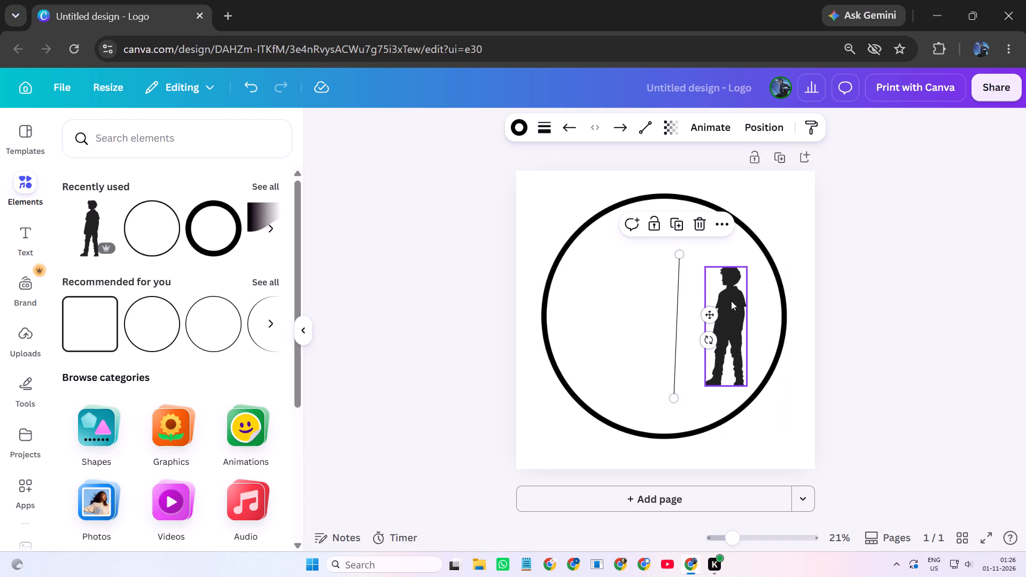
pyautogui.moveTo(711, 340); pyautogui.dragTo(716, 340)
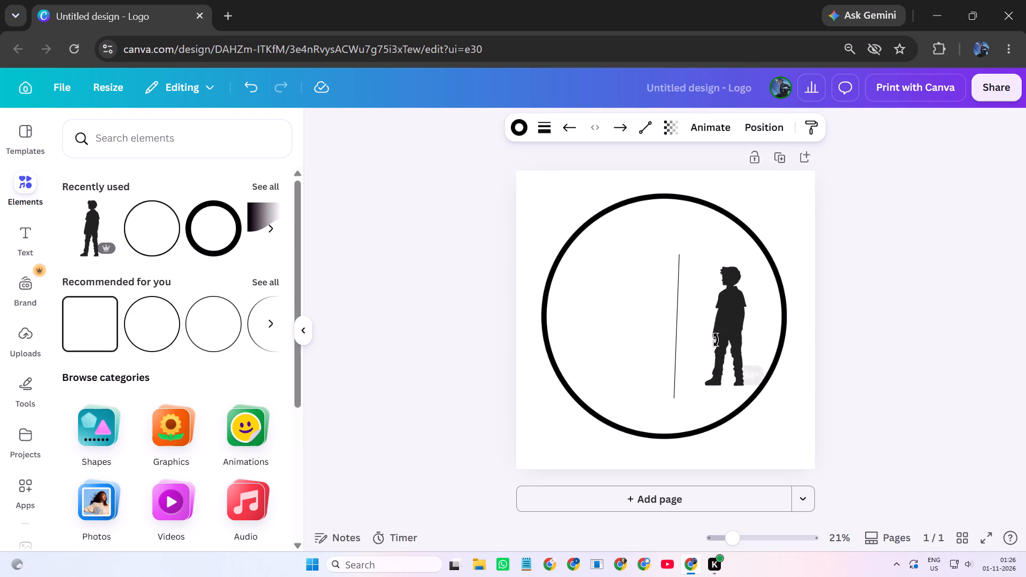
pyautogui.moveTo(716, 340); pyautogui.dragTo(716, 340)
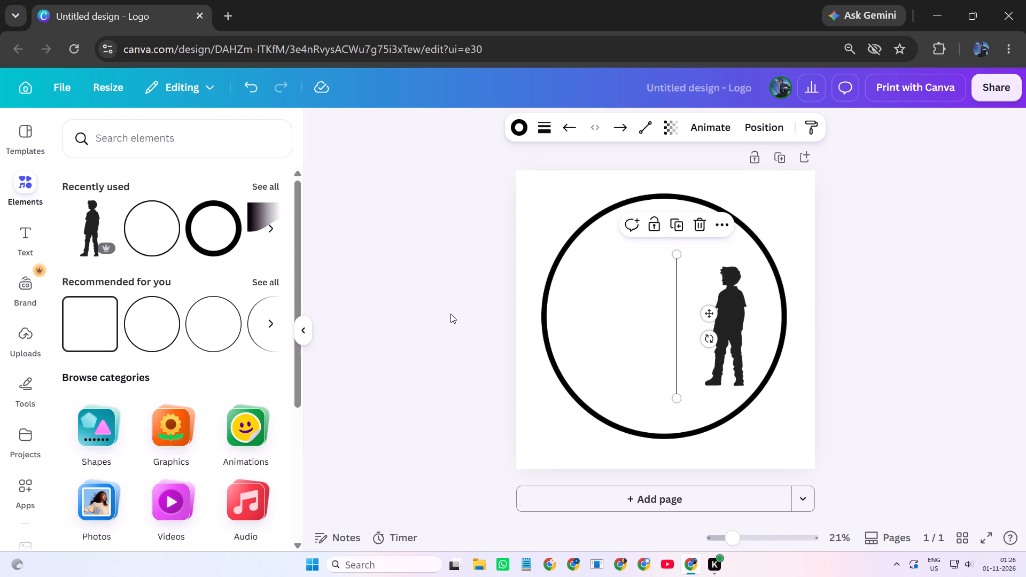
pyautogui.click(450, 314)
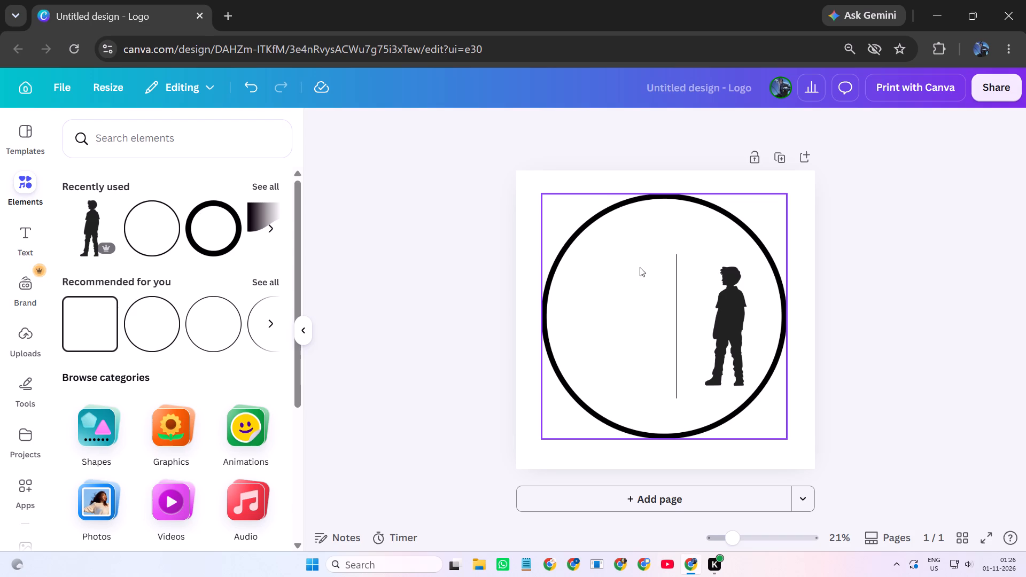
# Add a heading text to the design and replace its wording with "?".
pyautogui.click(24, 250)
pyautogui.click(157, 128)
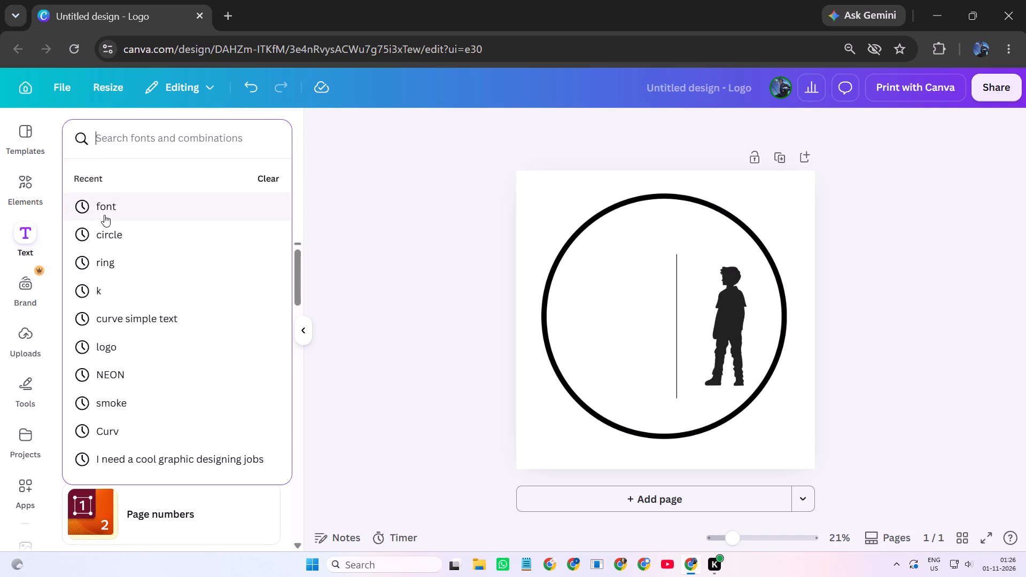
pyautogui.click(21, 236)
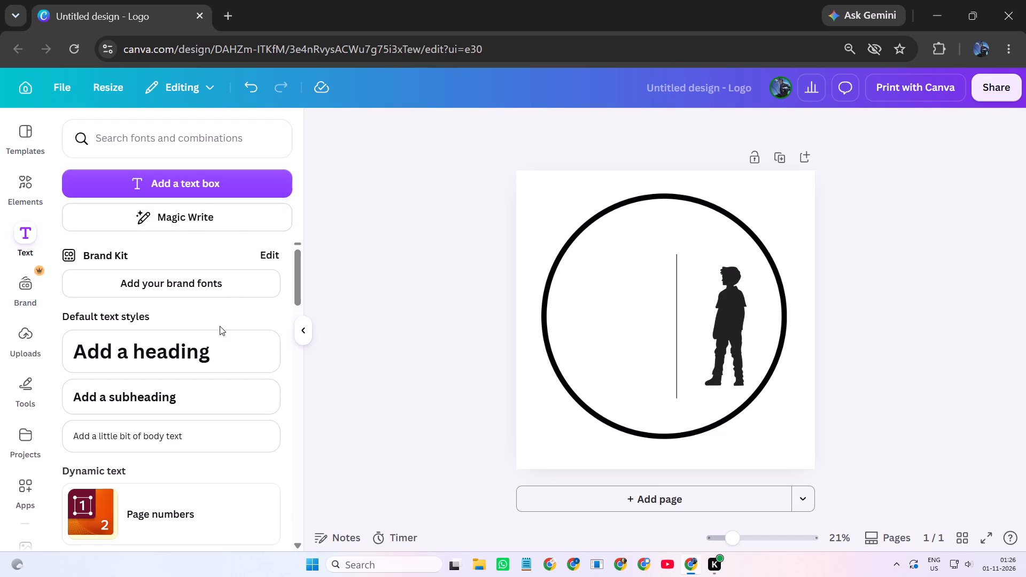
pyautogui.click(216, 347)
pyautogui.press('BackSpace')
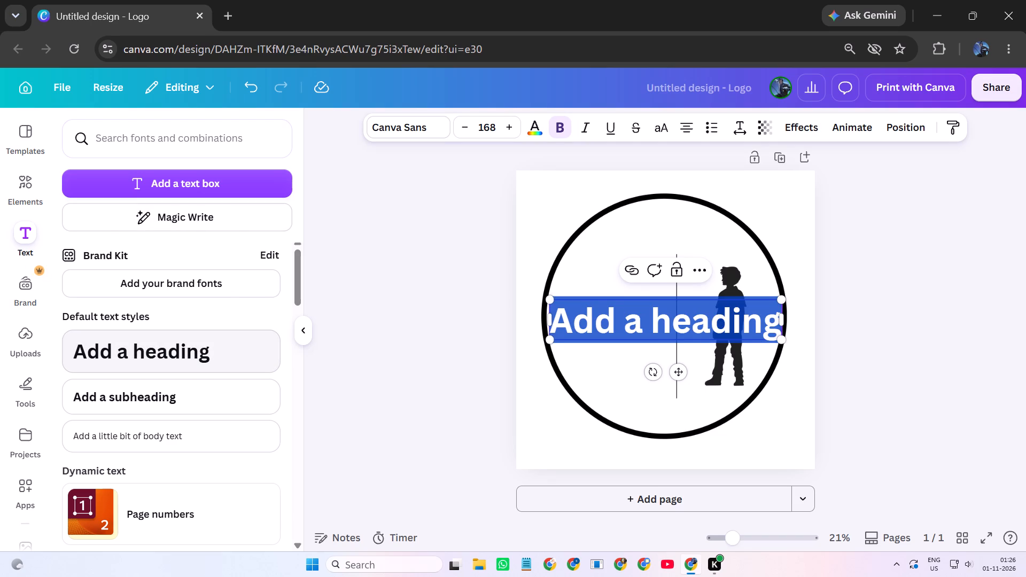
pyautogui.hotkey('shift', '?')
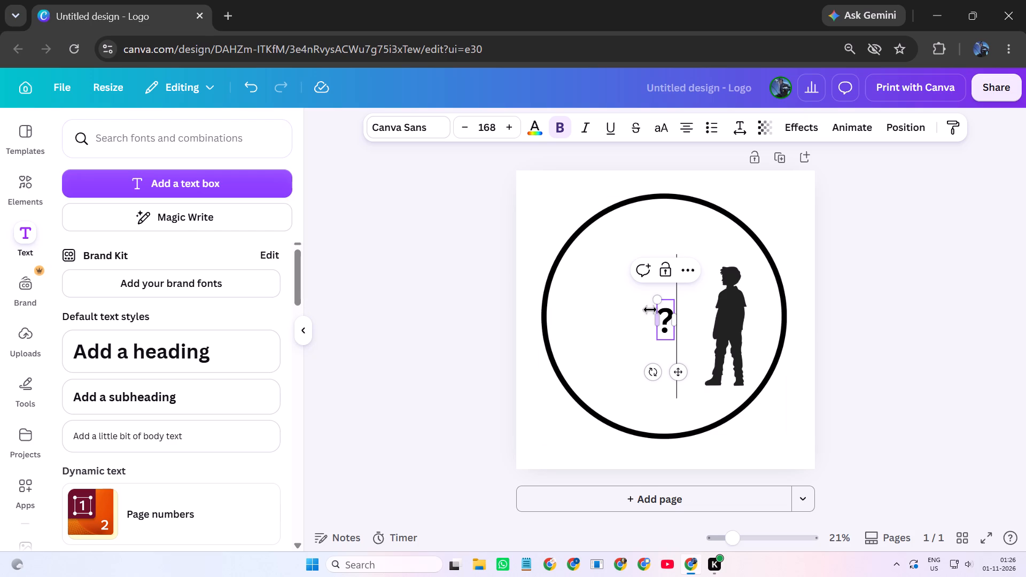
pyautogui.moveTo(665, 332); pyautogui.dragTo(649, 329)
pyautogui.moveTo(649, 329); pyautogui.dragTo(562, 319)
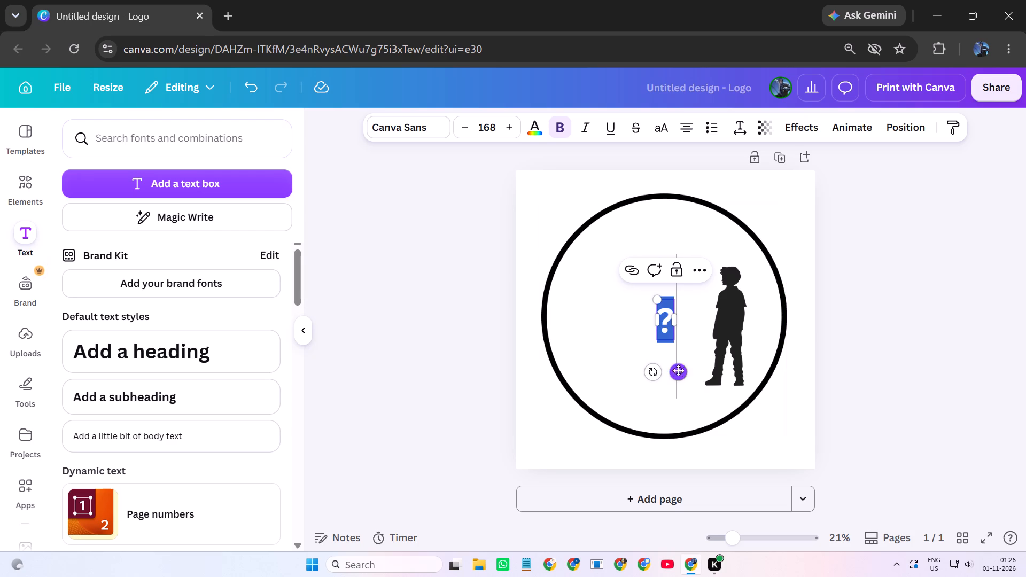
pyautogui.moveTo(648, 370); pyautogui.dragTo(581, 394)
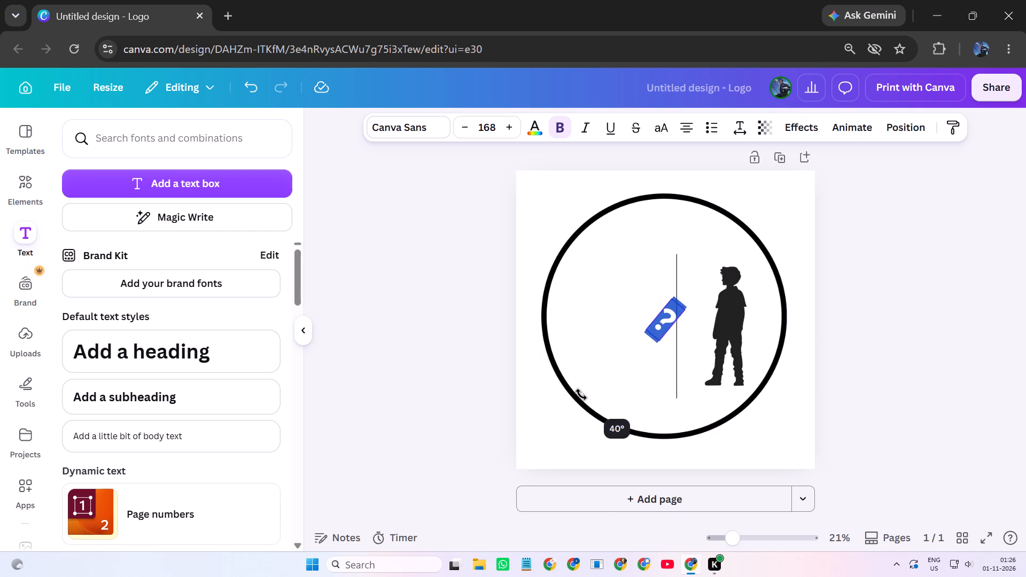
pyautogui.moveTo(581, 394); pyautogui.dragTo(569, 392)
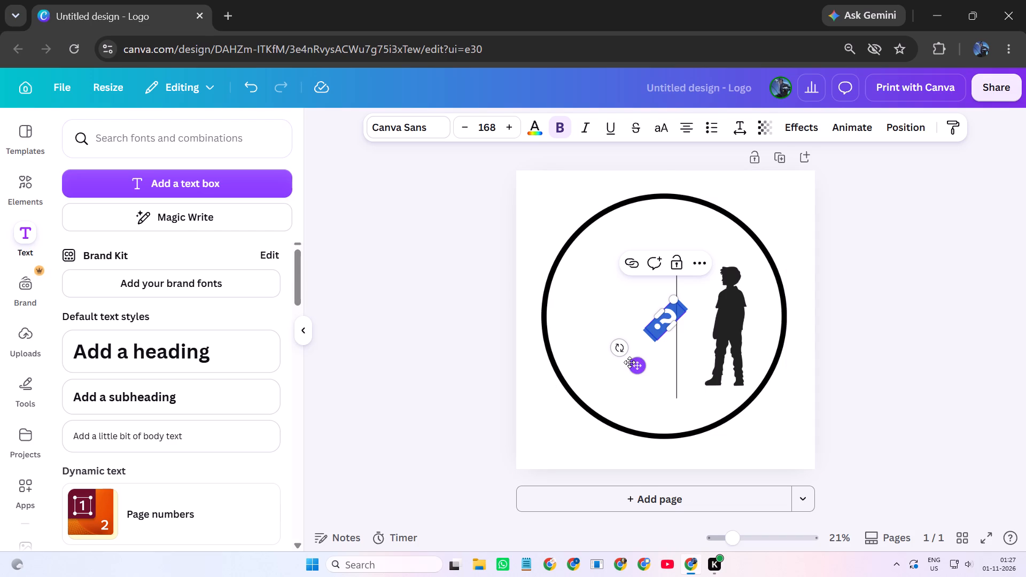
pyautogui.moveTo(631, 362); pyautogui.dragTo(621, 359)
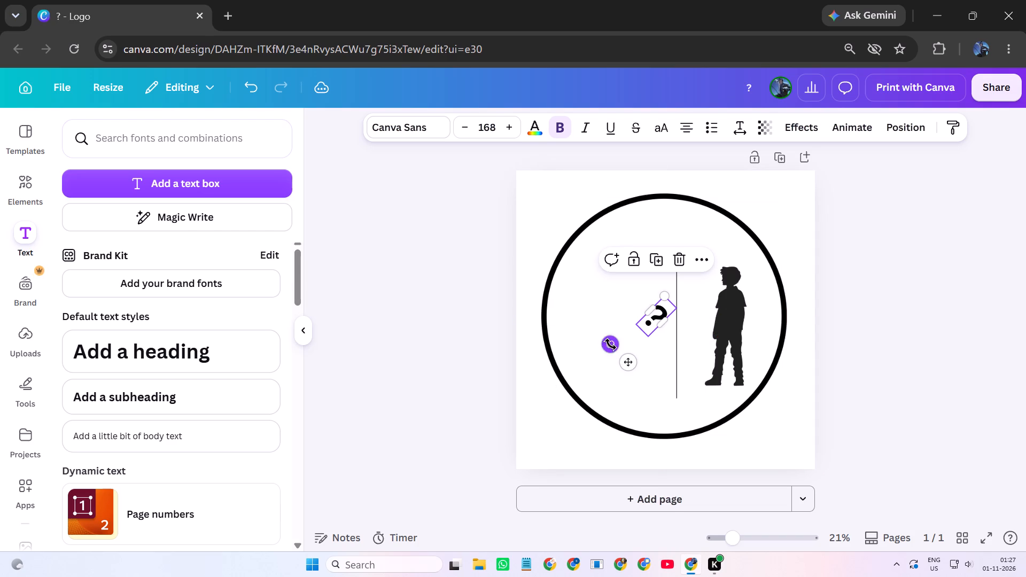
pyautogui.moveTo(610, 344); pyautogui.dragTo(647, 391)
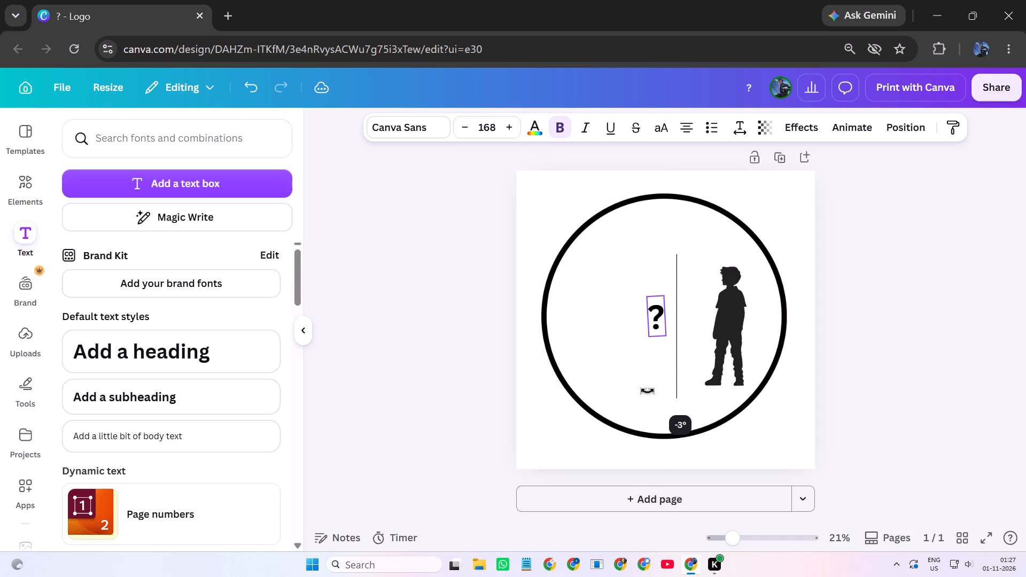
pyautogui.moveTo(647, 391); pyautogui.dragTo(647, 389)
# Enlarge the question mark to size 636, place it across the mirror line from the boy, and straighten it to 0°.
pyautogui.moveTo(654, 316); pyautogui.dragTo(636, 317)
pyautogui.moveTo(632, 301); pyautogui.dragTo(495, 231)
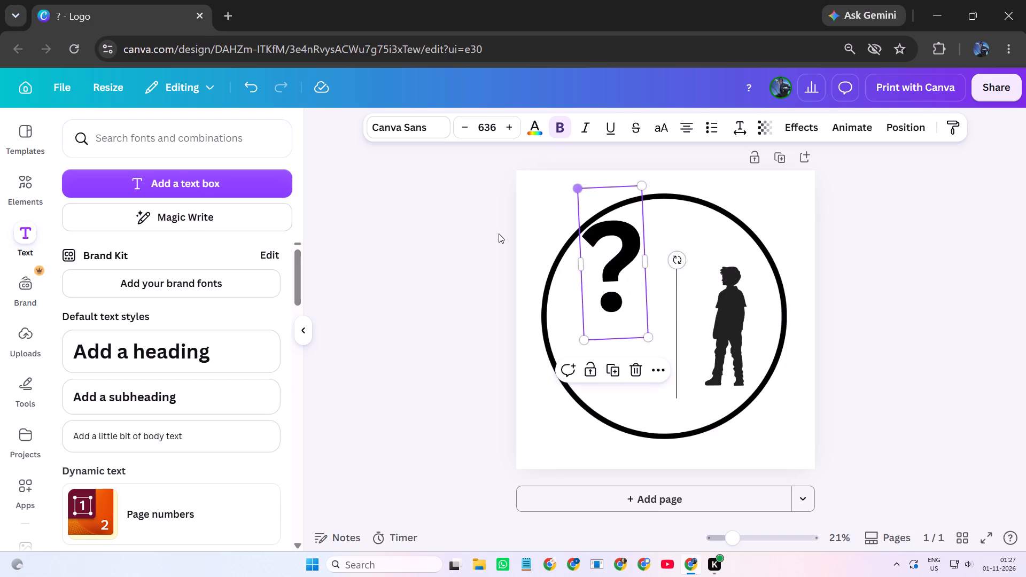
pyautogui.moveTo(619, 293); pyautogui.dragTo(621, 348)
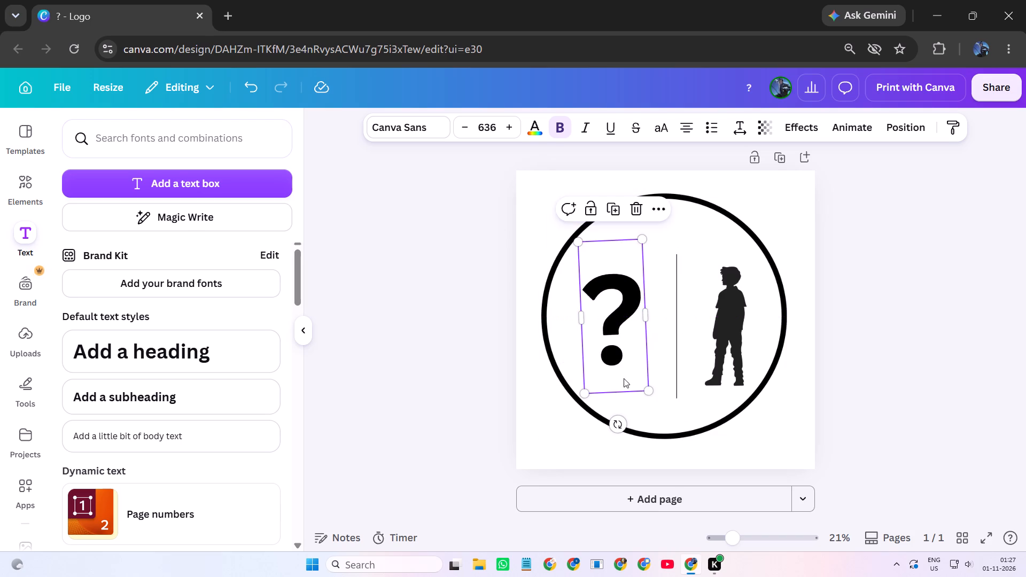
pyautogui.click(620, 420)
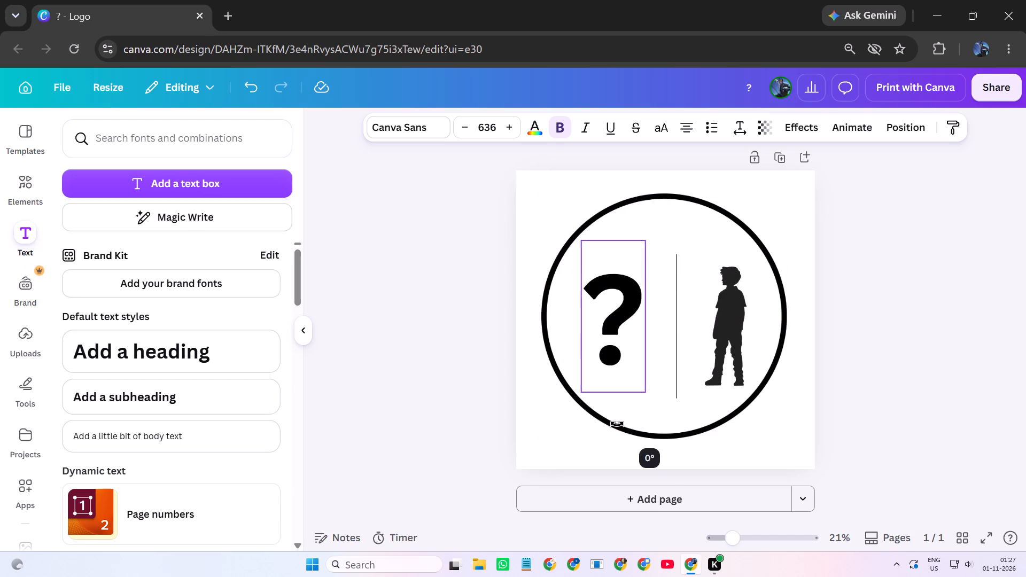
pyautogui.click(454, 355)
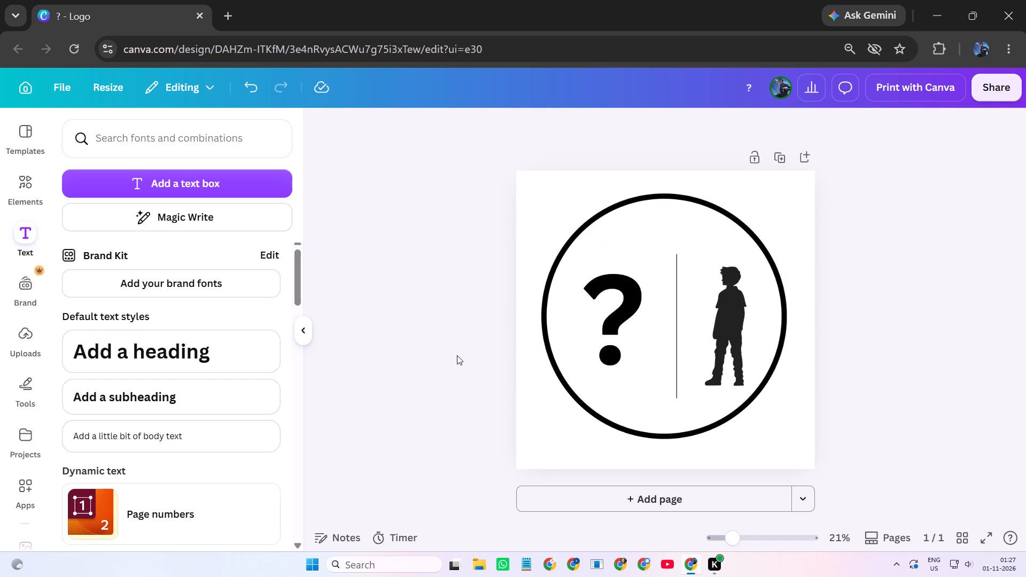
# Reposition the question mark inside the circle, closer to the mirror line and clear of the outline.
pyautogui.moveTo(601, 343); pyautogui.dragTo(588, 334)
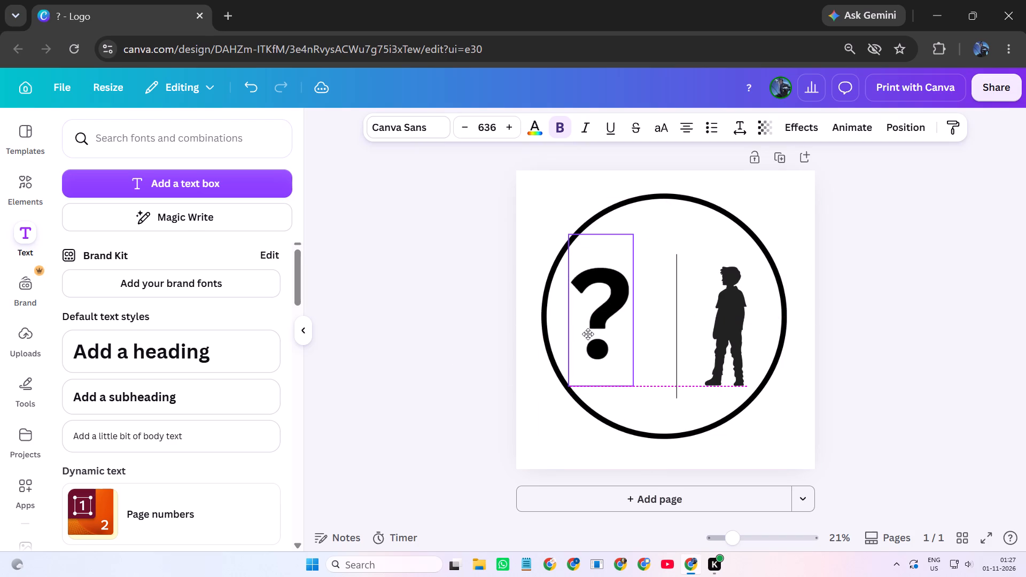
pyautogui.moveTo(588, 334); pyautogui.dragTo(584, 335)
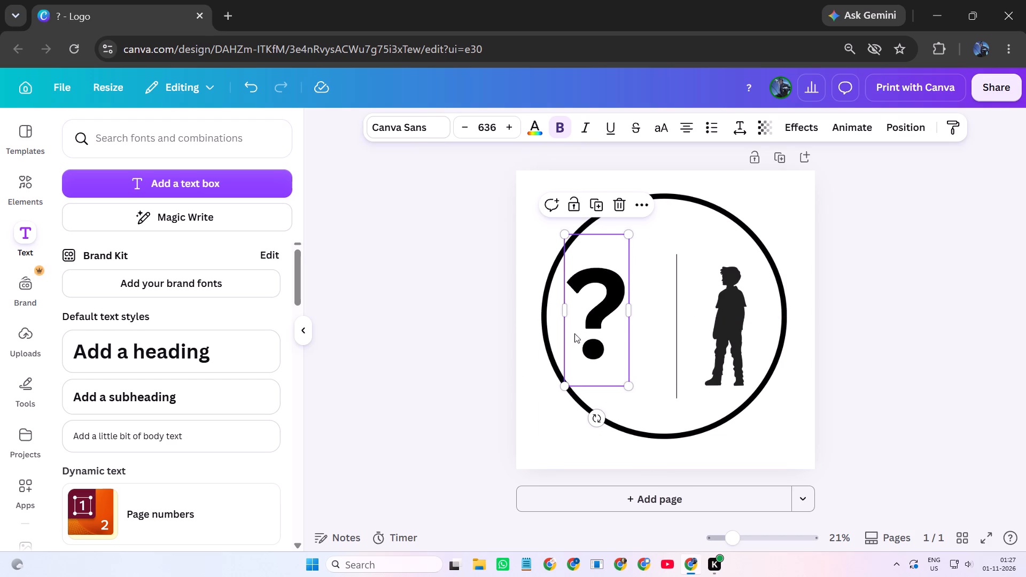
pyautogui.click(660, 322)
pyautogui.moveTo(610, 311); pyautogui.dragTo(642, 323)
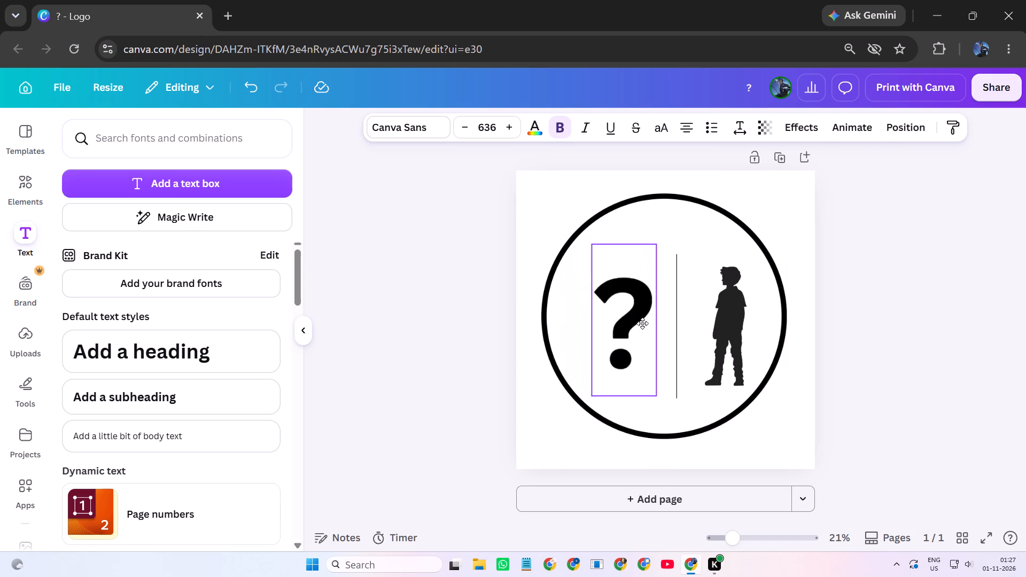
pyautogui.moveTo(642, 323); pyautogui.dragTo(644, 324)
pyautogui.click(480, 291)
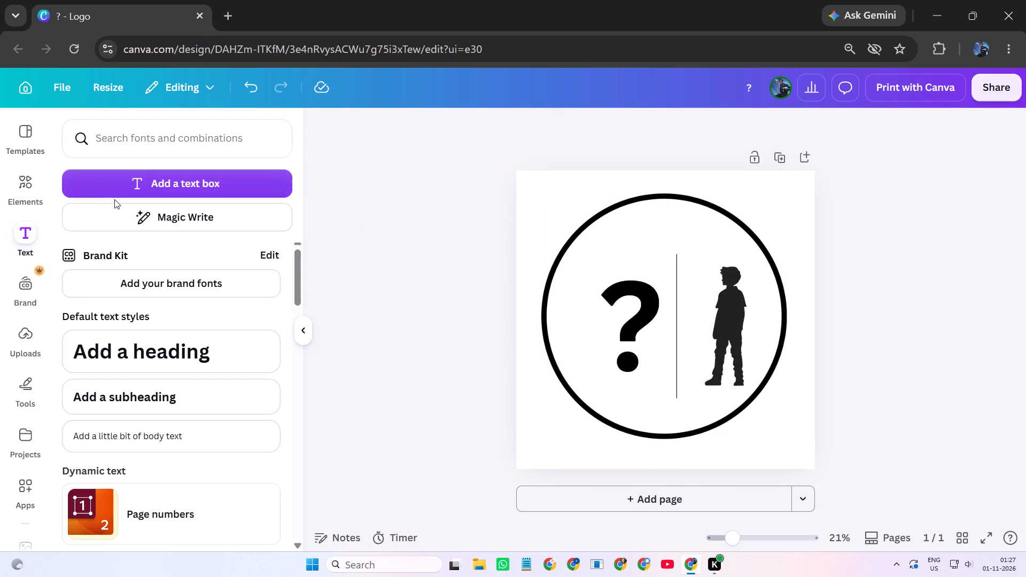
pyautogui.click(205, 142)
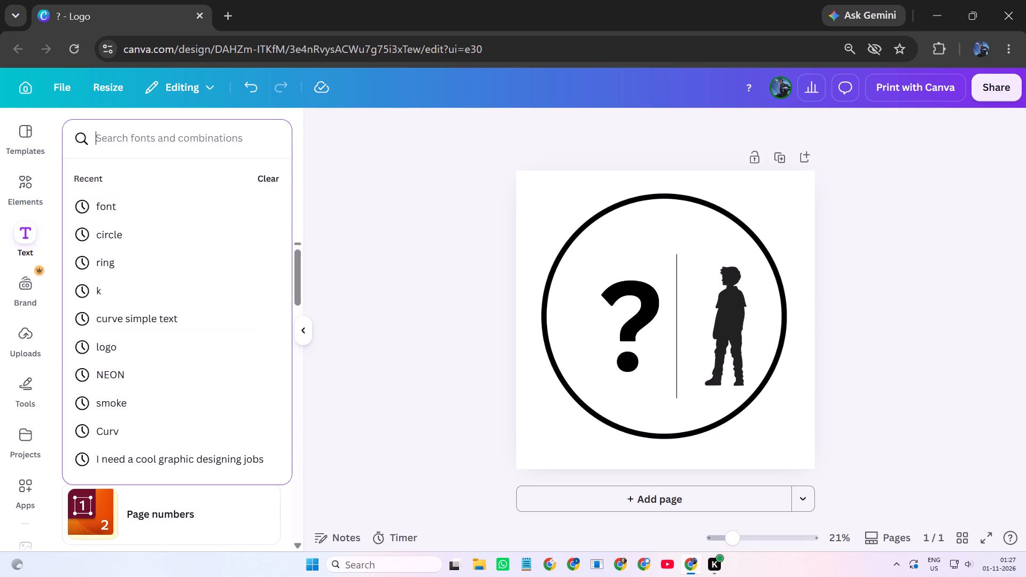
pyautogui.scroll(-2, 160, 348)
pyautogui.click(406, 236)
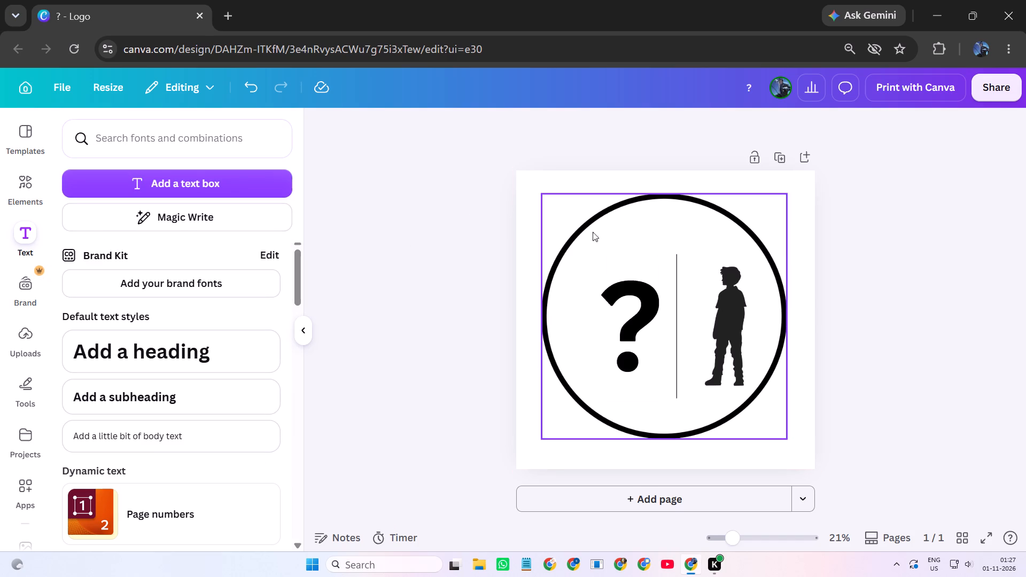
# Move the question mark and the boy silhouette higher in the circle, with the boy slightly closer to the mirror line.
pyautogui.moveTo(638, 302); pyautogui.dragTo(639, 280)
pyautogui.moveTo(736, 292); pyautogui.dragTo(725, 255)
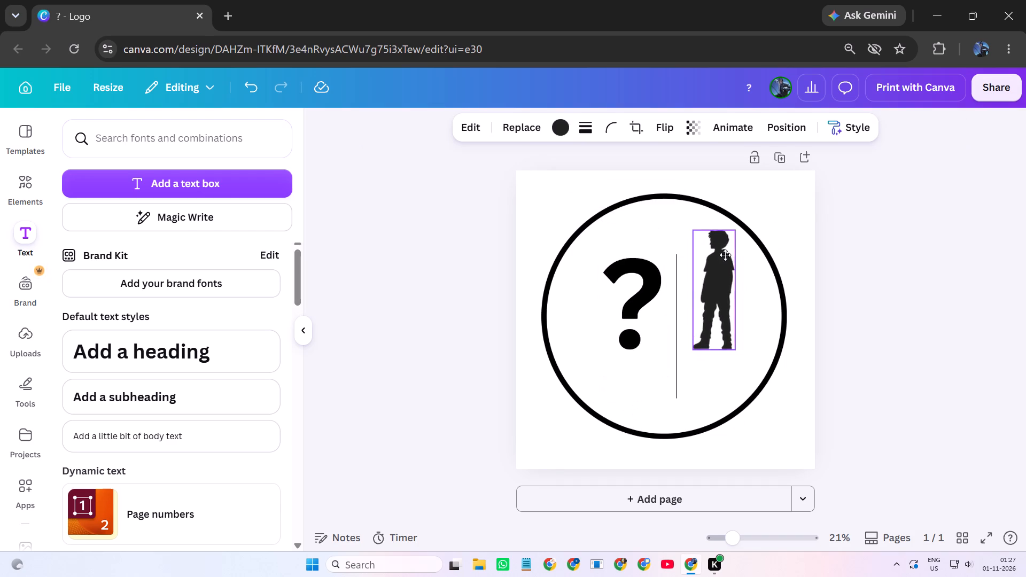
pyautogui.moveTo(725, 255); pyautogui.dragTo(727, 253)
# Search the fonts and combinations for "hacker photo", look through the results, and clear the search text.
pyautogui.click(190, 144)
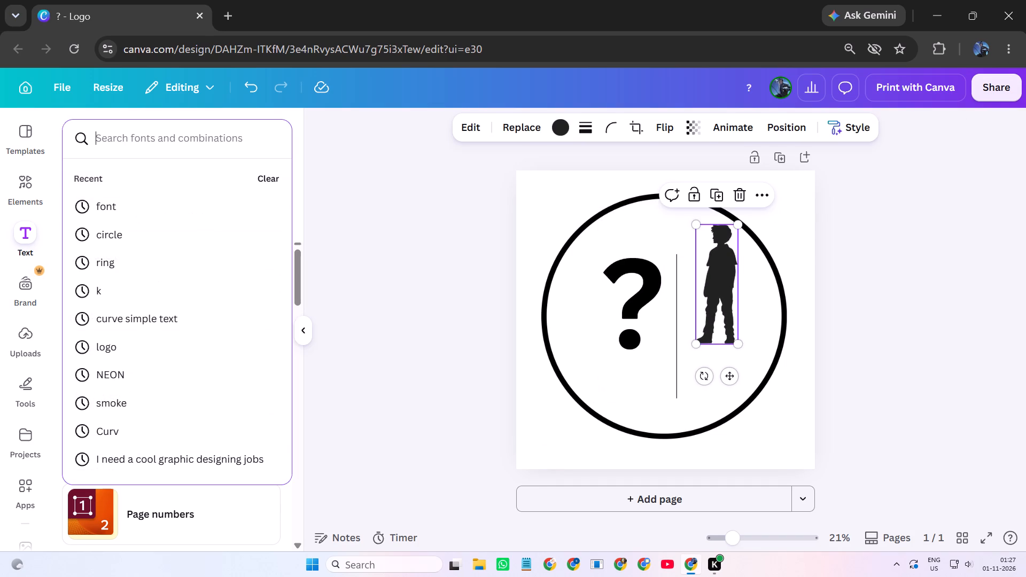
pyautogui.press('h')
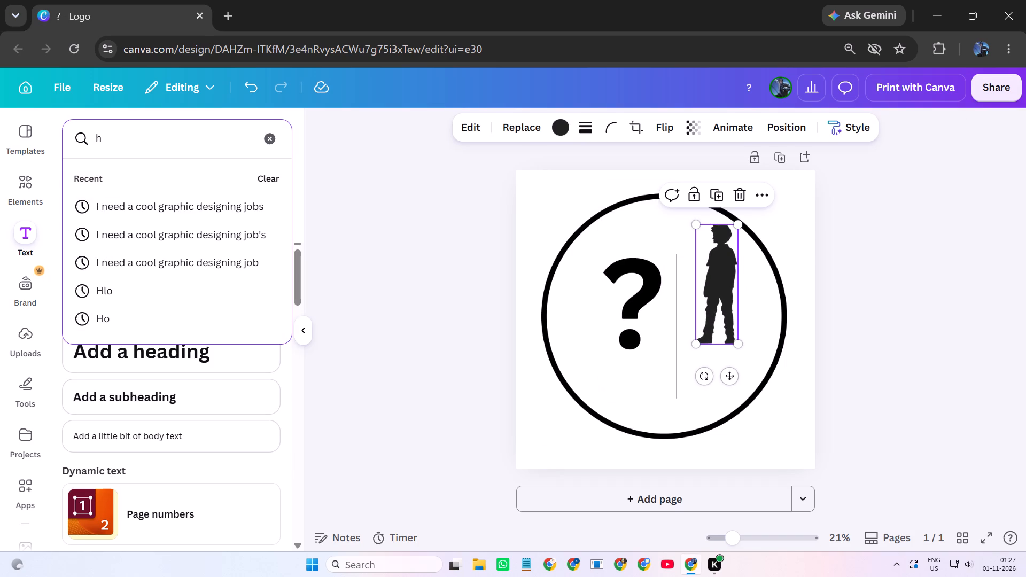
pyautogui.write('acker')
pyautogui.press('space')
pyautogui.write('photo')
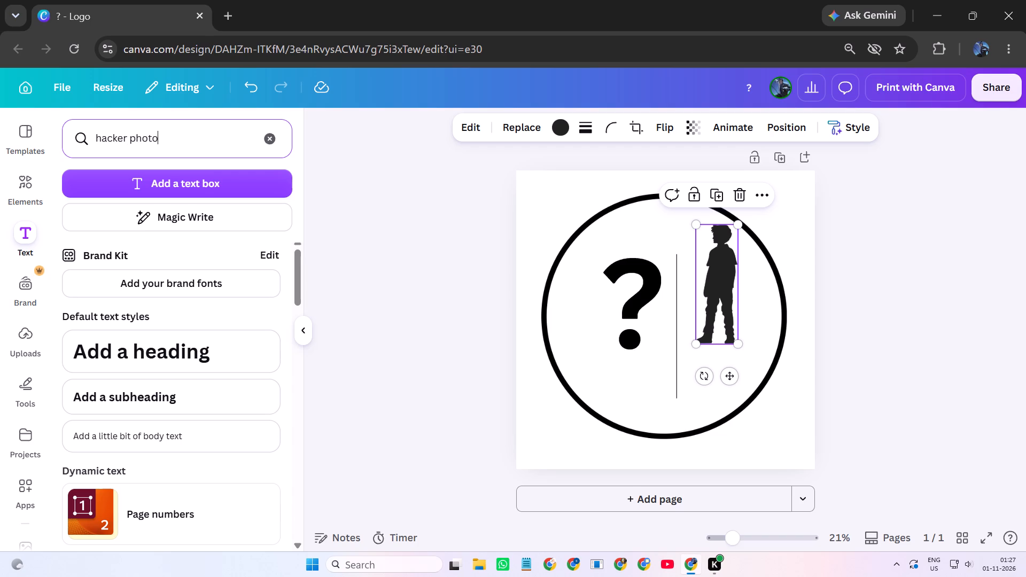
pyautogui.press('Return')
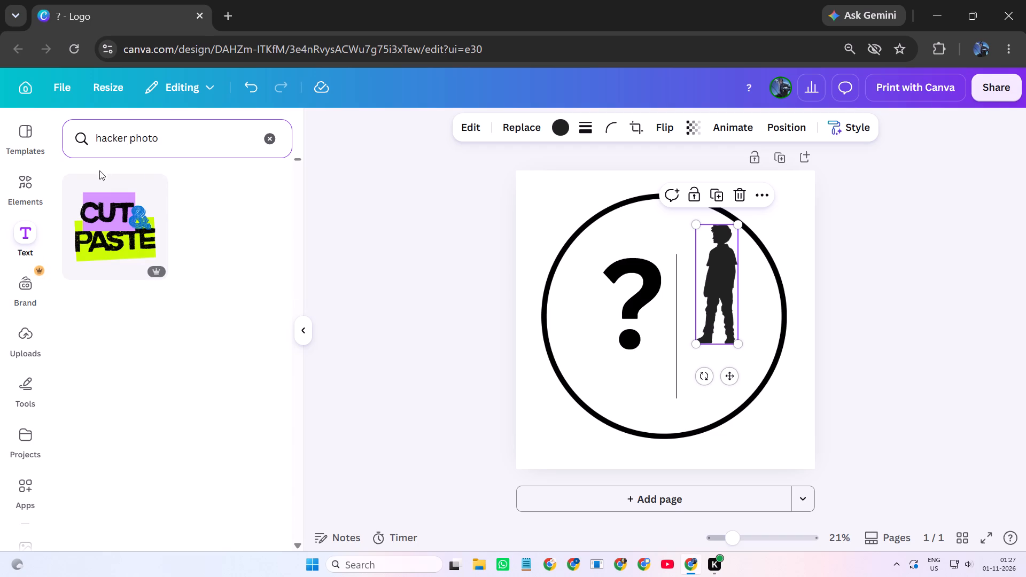
pyautogui.scroll(-2, 219, 221)
pyautogui.click(181, 135)
pyautogui.moveTo(170, 135); pyautogui.dragTo(133, 131)
pyautogui.moveTo(133, 131); pyautogui.dragTo(87, 131)
pyautogui.press('BackSpace')
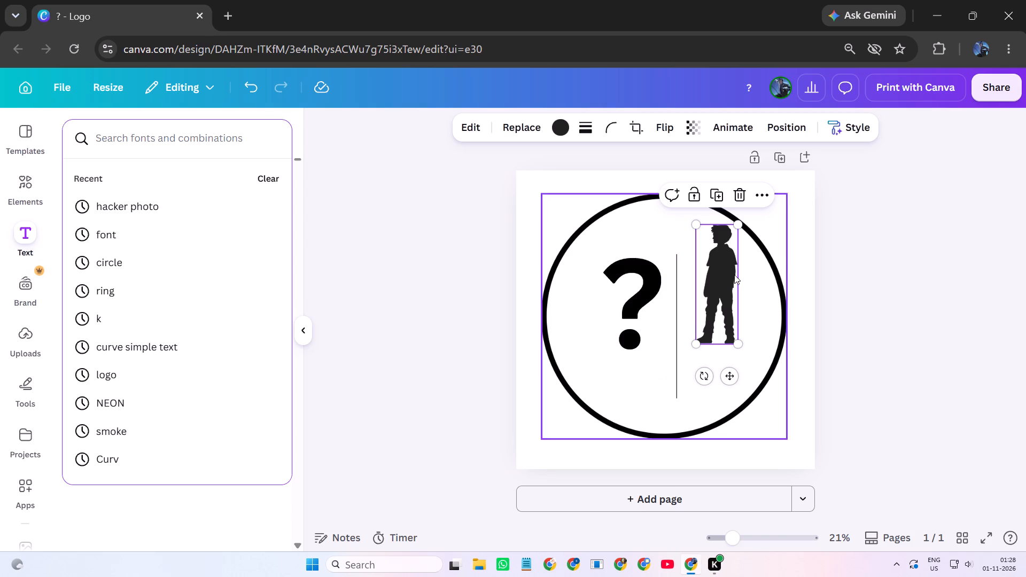
# Shift the question mark slightly away from the mirror line.
pyautogui.moveTo(652, 286); pyautogui.dragTo(644, 285)
pyautogui.click(644, 285)
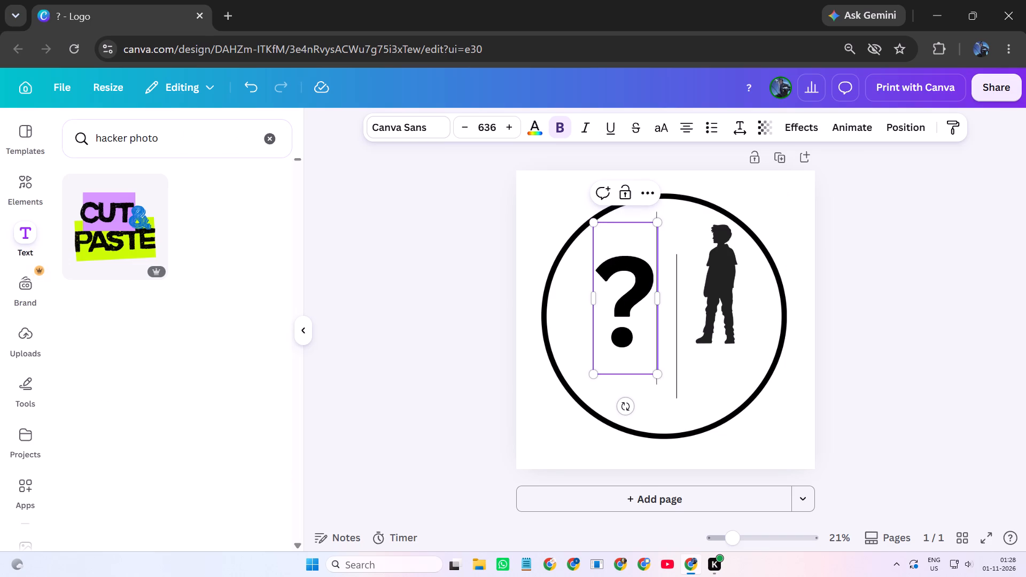
pyautogui.scroll(-1, 645, 285)
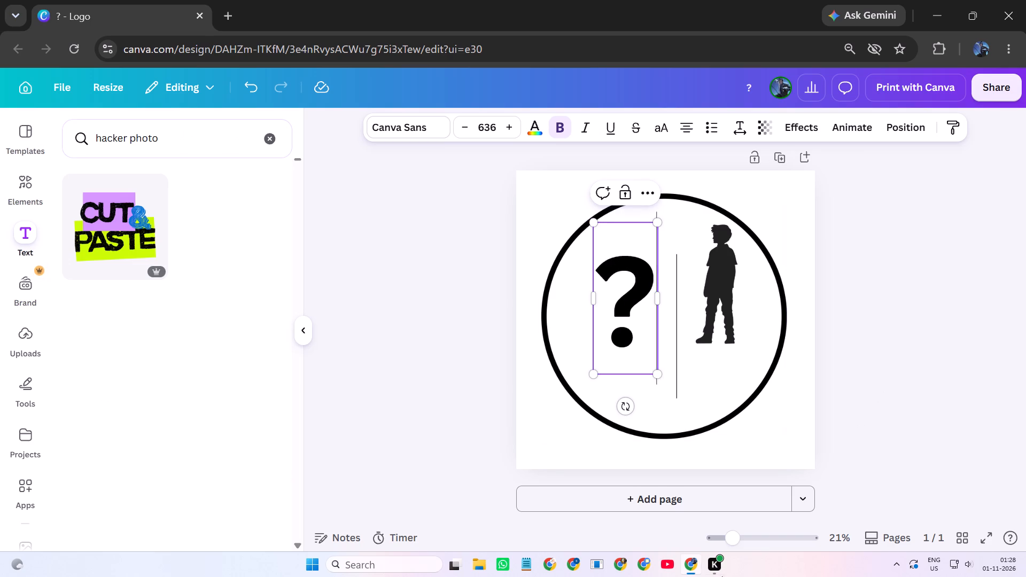